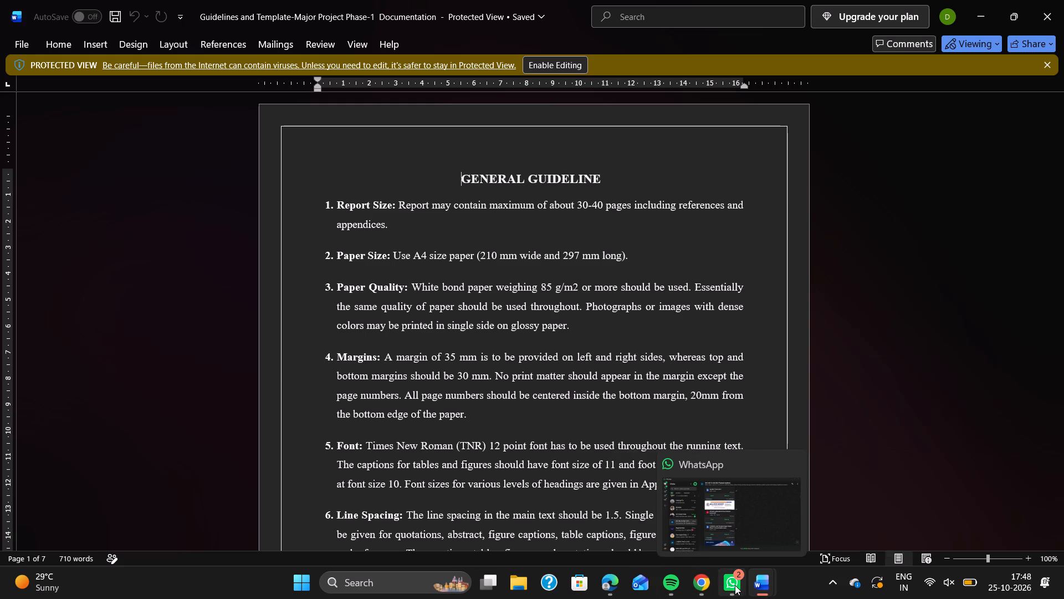
Switch to Chrome, open the downloaded 171_documentation_final_copy (1) document in Word and enable editing.
{"action": "left_click", "coordinate": [699, 586]}
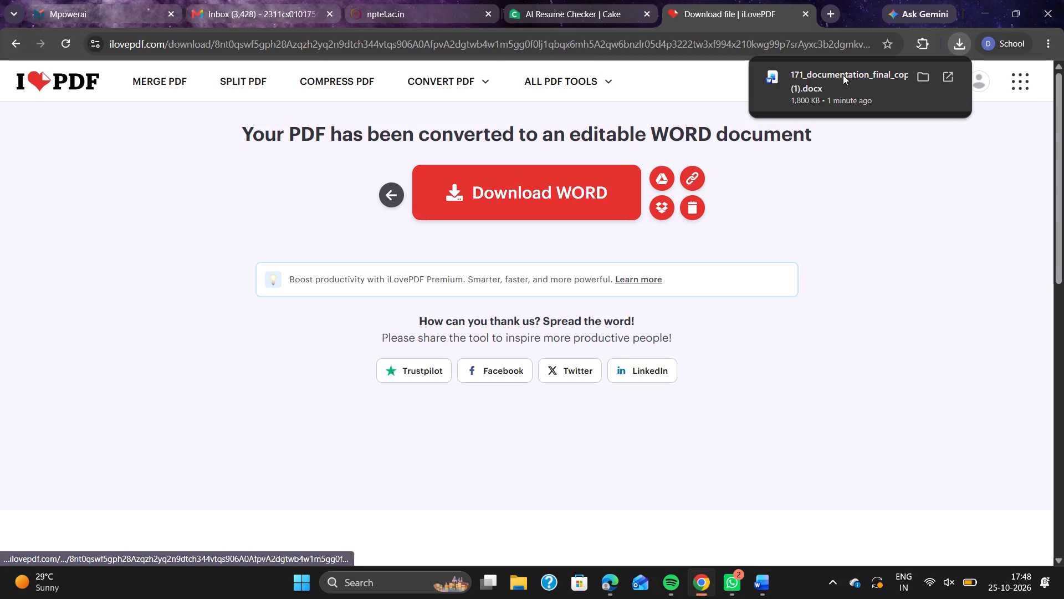
{"action": "double_click", "coordinate": [827, 83]}
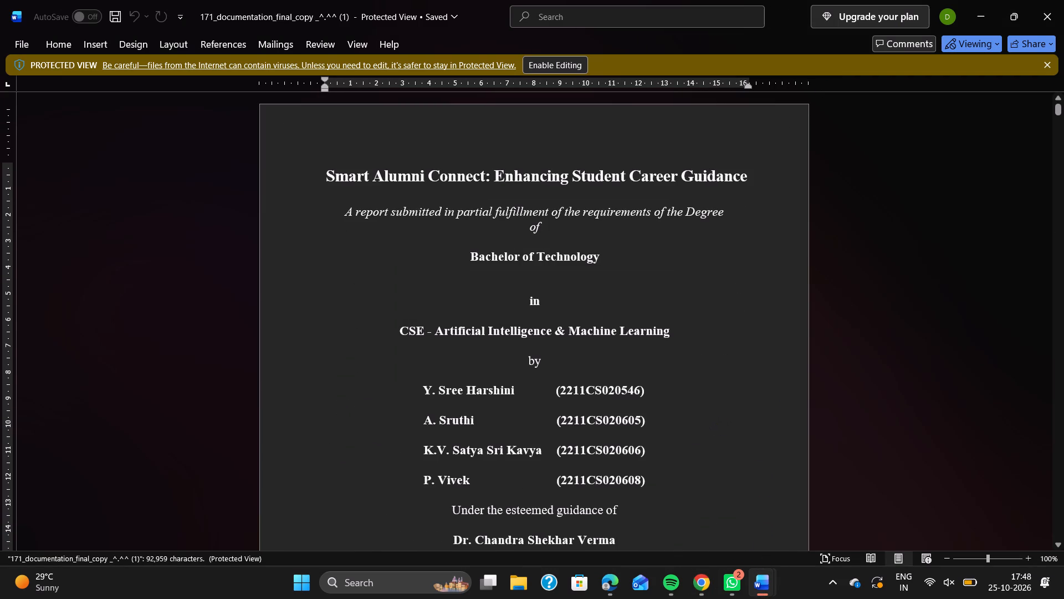
{"action": "left_click", "coordinate": [562, 64]}
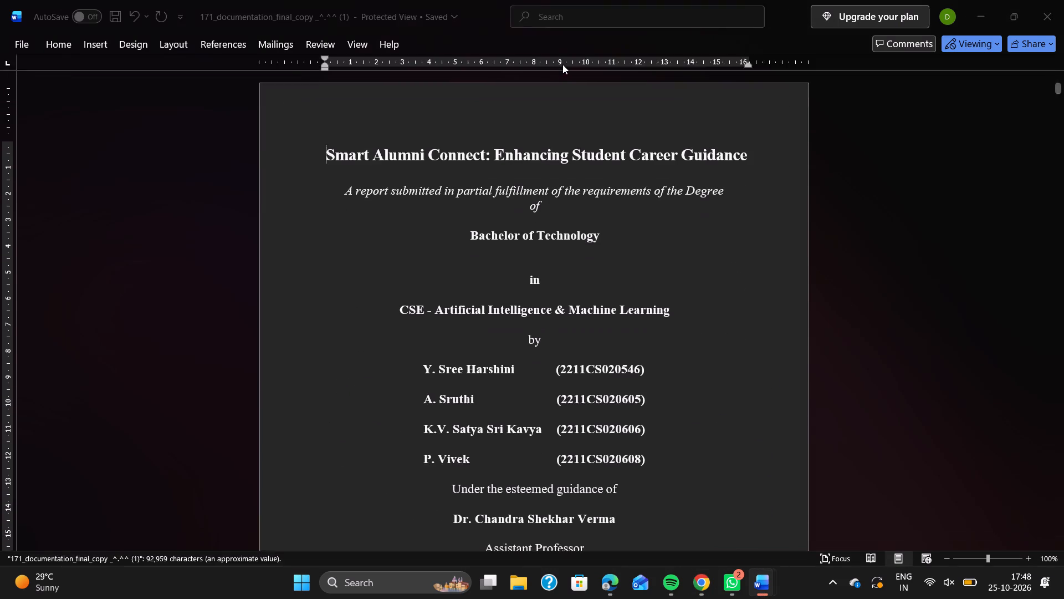
Look through the report's cover page, inner title page and the start of the certificate page.
{"action": "scroll", "coordinate": [569, 254], "scroll_direction": "down", "scroll_amount": 1}
{"action": "scroll", "coordinate": [570, 304], "scroll_direction": "down", "scroll_amount": 1}
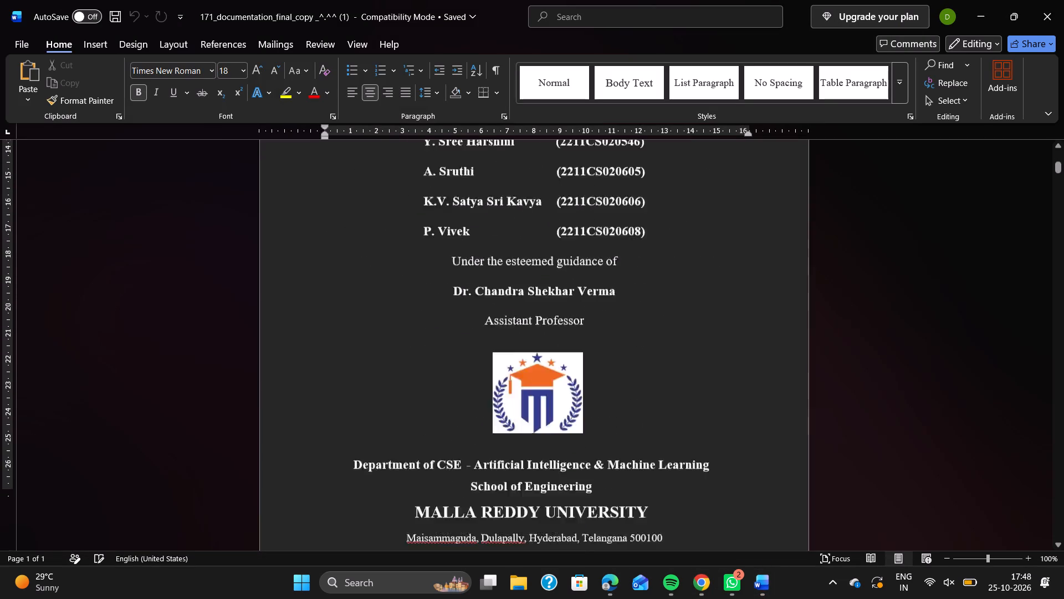
{"action": "scroll", "coordinate": [570, 304], "scroll_direction": "down", "scroll_amount": 3}
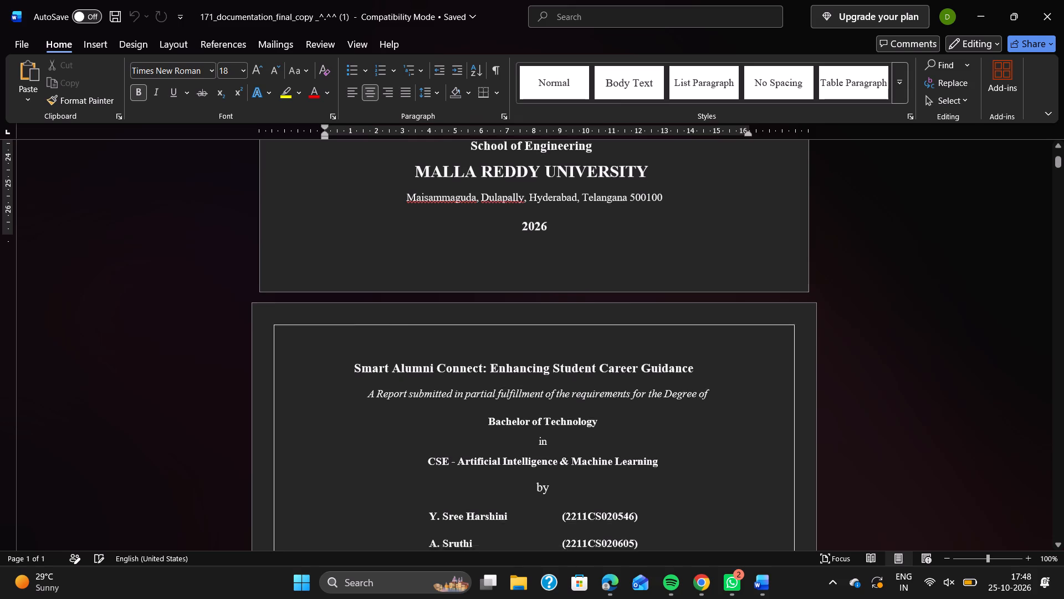
{"action": "scroll", "coordinate": [563, 340], "scroll_direction": "down", "scroll_amount": 1}
{"action": "left_click", "coordinate": [539, 414]}
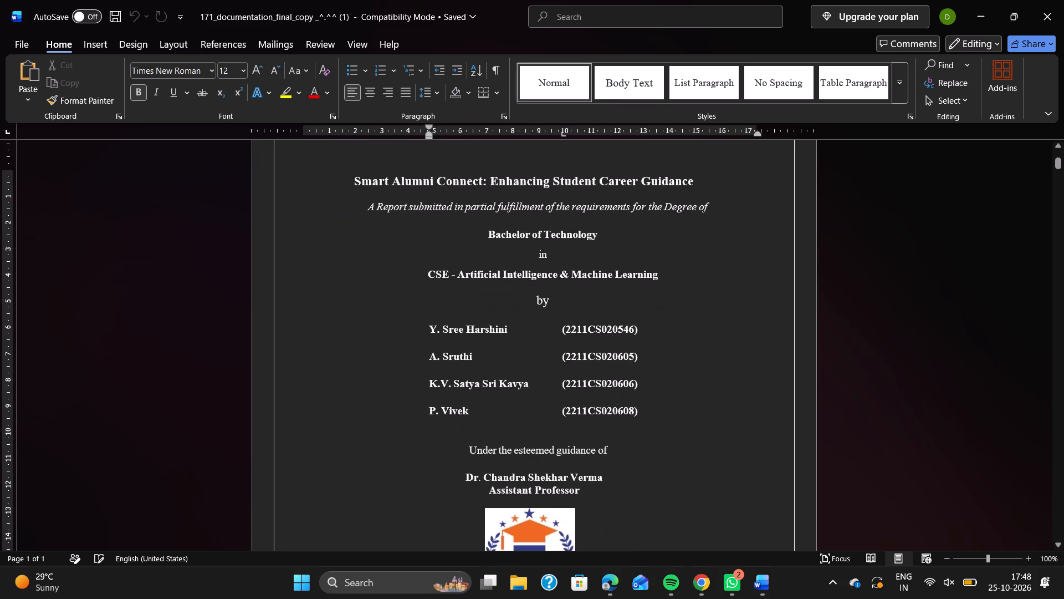
{"action": "scroll", "coordinate": [450, 226], "scroll_direction": "down", "scroll_amount": 3}
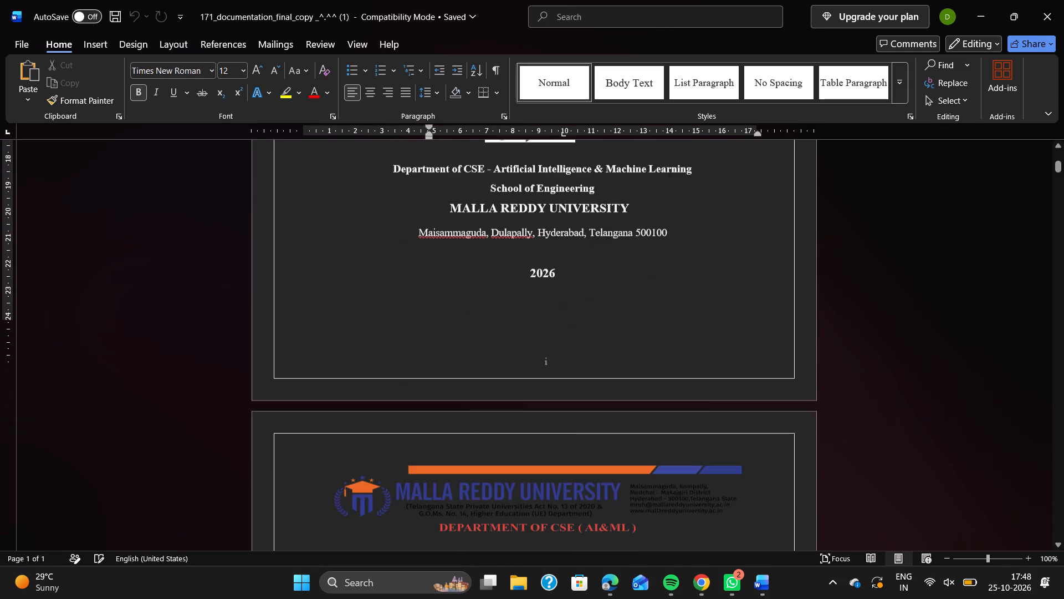
{"action": "scroll", "coordinate": [484, 288], "scroll_direction": "down", "scroll_amount": 2}
{"action": "scroll", "coordinate": [498, 328], "scroll_direction": "up", "scroll_amount": 1}
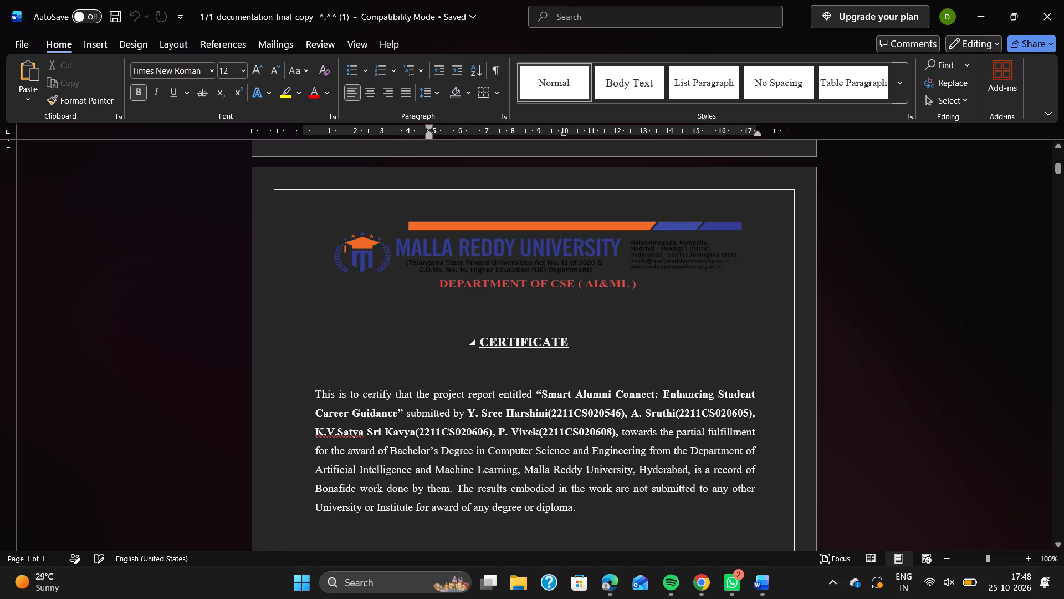
{"action": "scroll", "coordinate": [514, 398], "scroll_direction": "down", "scroll_amount": 1}
{"action": "scroll", "coordinate": [531, 395], "scroll_direction": "up", "scroll_amount": 1}
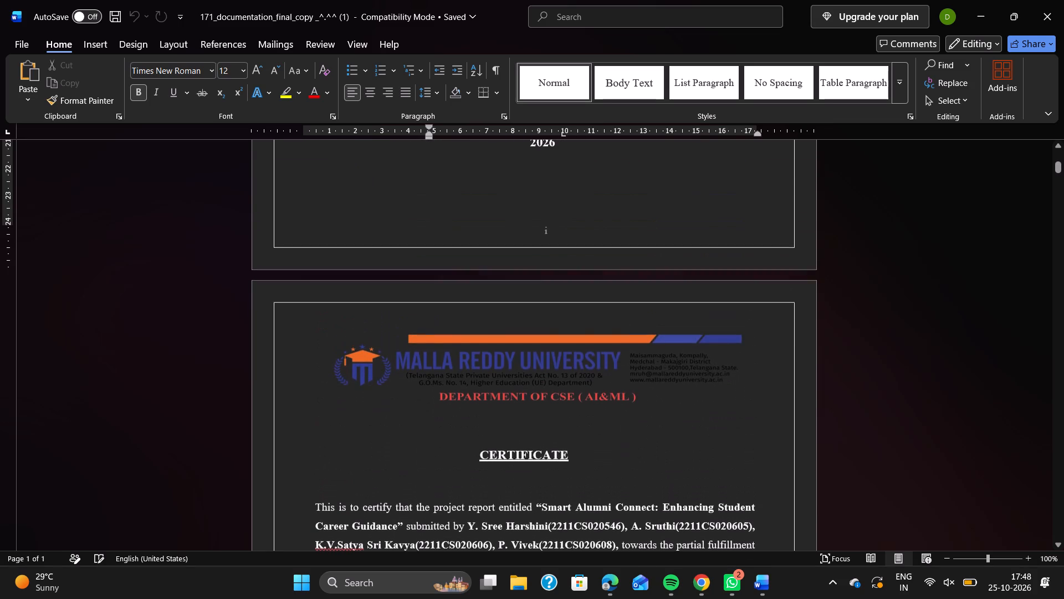
Select the university letterhead picture on the certificate page to check its department line.
{"action": "left_click", "coordinate": [625, 399]}
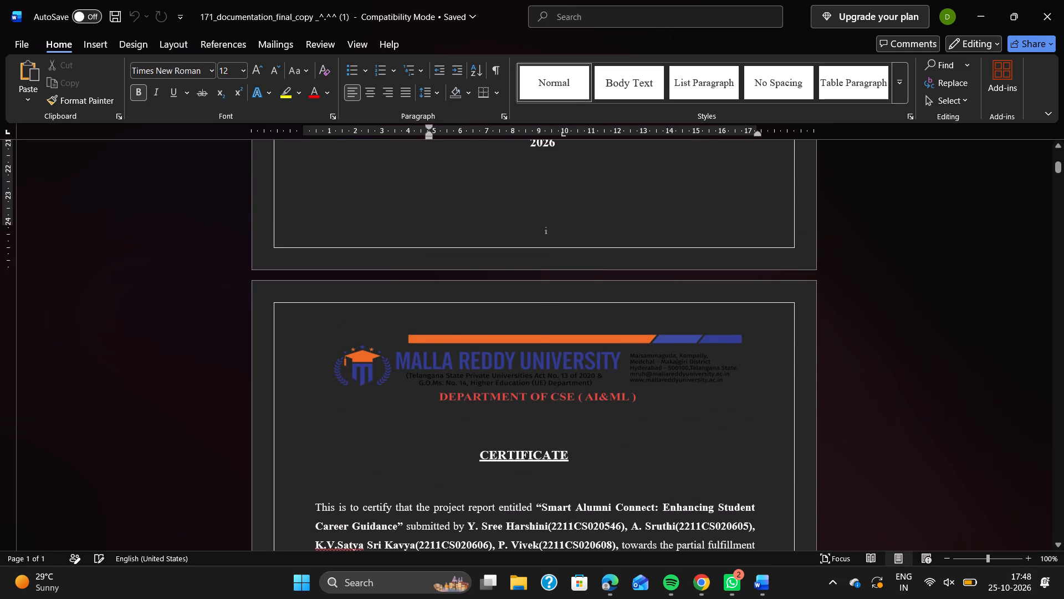
{"action": "left_click", "coordinate": [623, 391]}
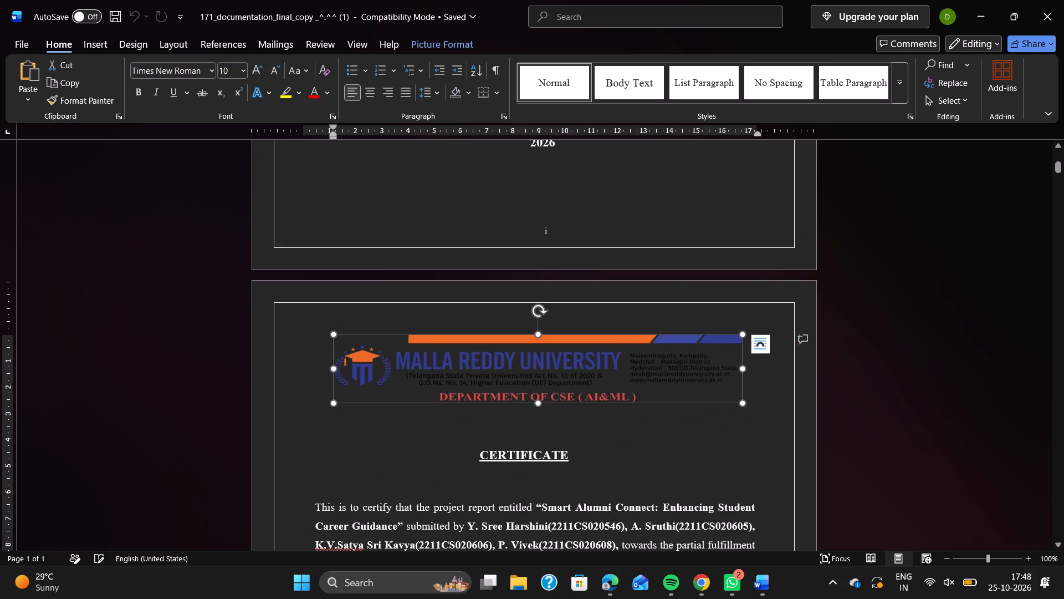
{"action": "left_click", "coordinate": [824, 430]}
{"action": "left_click", "coordinate": [607, 392]}
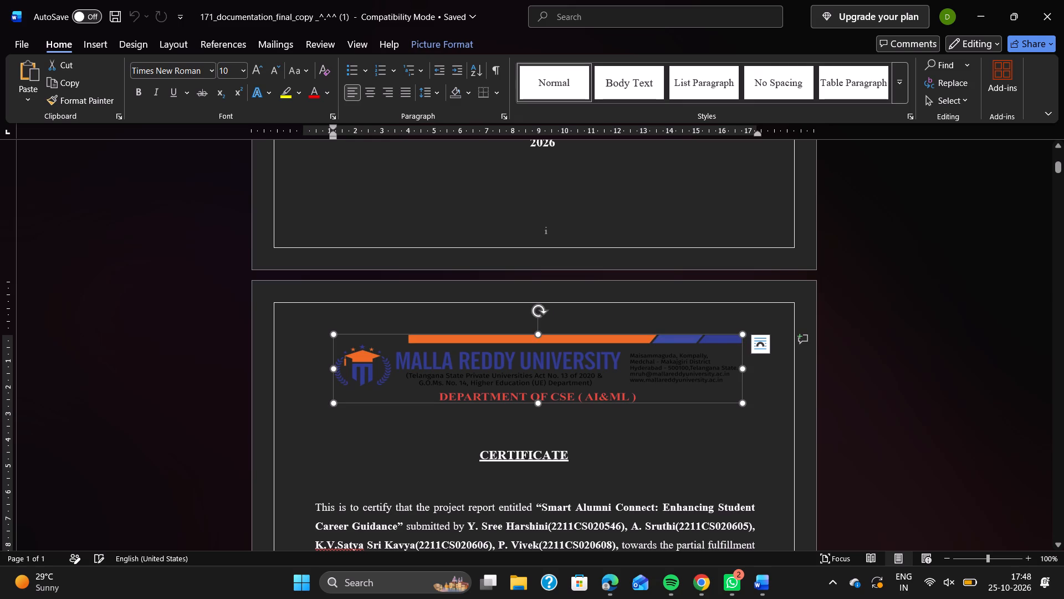
{"action": "left_click", "coordinate": [599, 409]}
{"action": "left_click", "coordinate": [613, 396]}
Review the certificate signatures and acknowledgement page, and return to the end of the cover page.
{"action": "scroll", "coordinate": [613, 396], "scroll_direction": "down", "scroll_amount": 4}
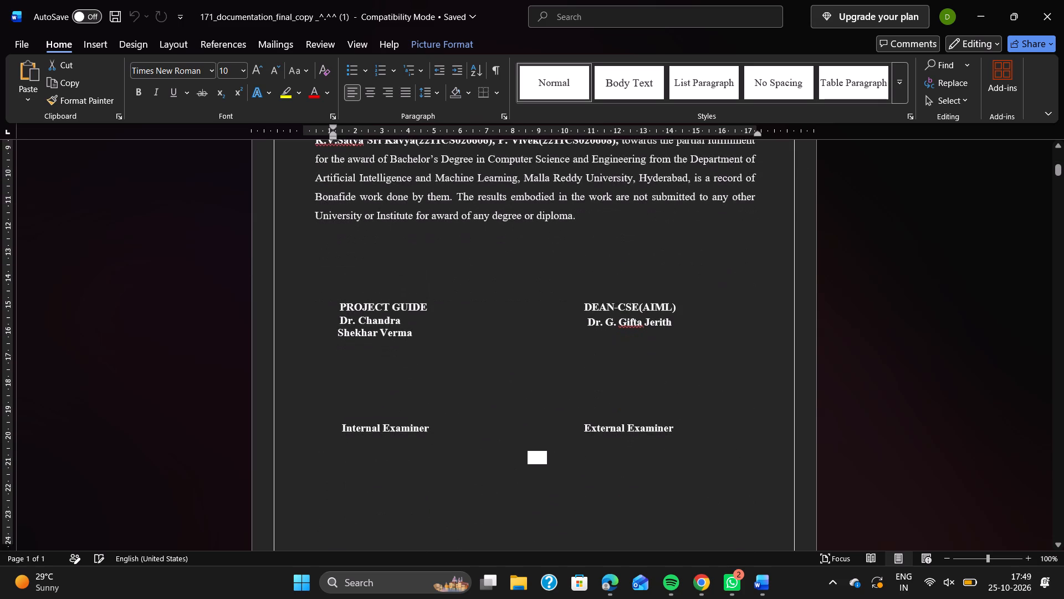
{"action": "scroll", "coordinate": [604, 433], "scroll_direction": "down", "scroll_amount": 5}
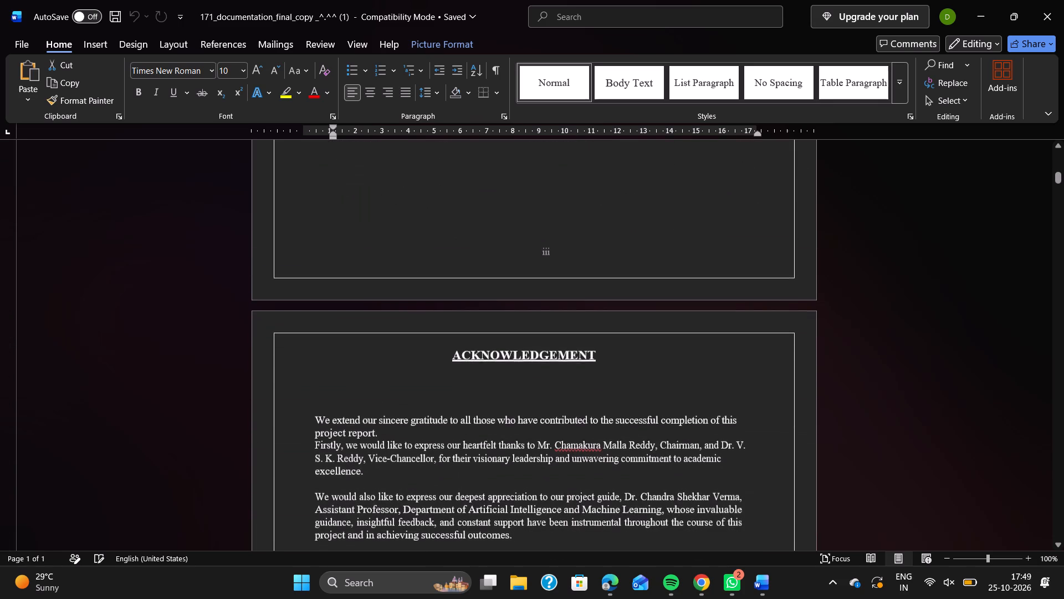
{"action": "scroll", "coordinate": [604, 433], "scroll_direction": "down", "scroll_amount": 2}
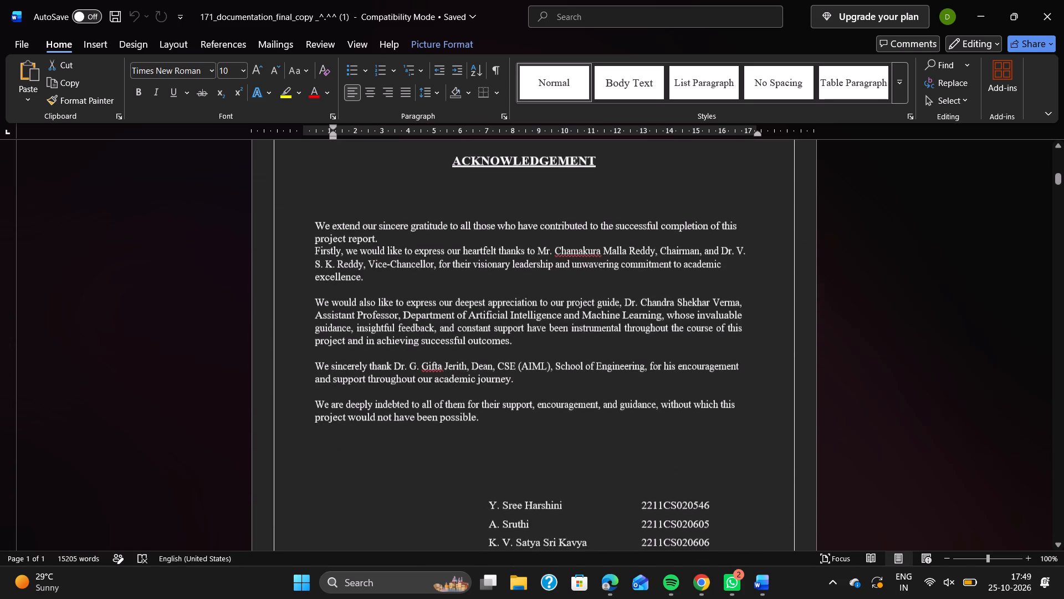
{"action": "scroll", "coordinate": [604, 433], "scroll_direction": "up", "scroll_amount": 6}
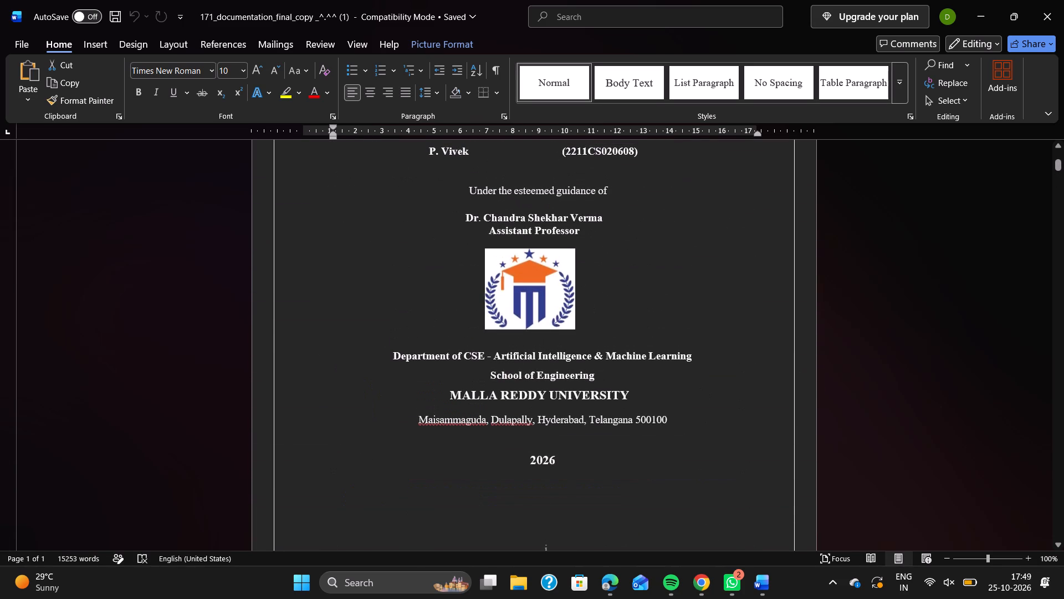
{"action": "scroll", "coordinate": [579, 298], "scroll_direction": "up", "scroll_amount": 4}
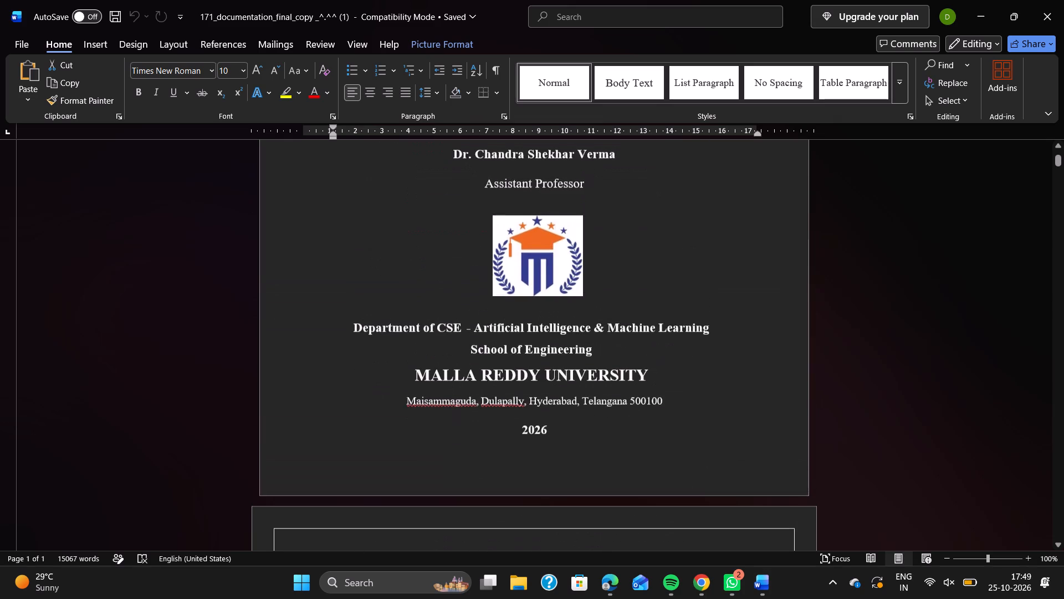
{"action": "scroll", "coordinate": [554, 398], "scroll_direction": "down", "scroll_amount": 1}
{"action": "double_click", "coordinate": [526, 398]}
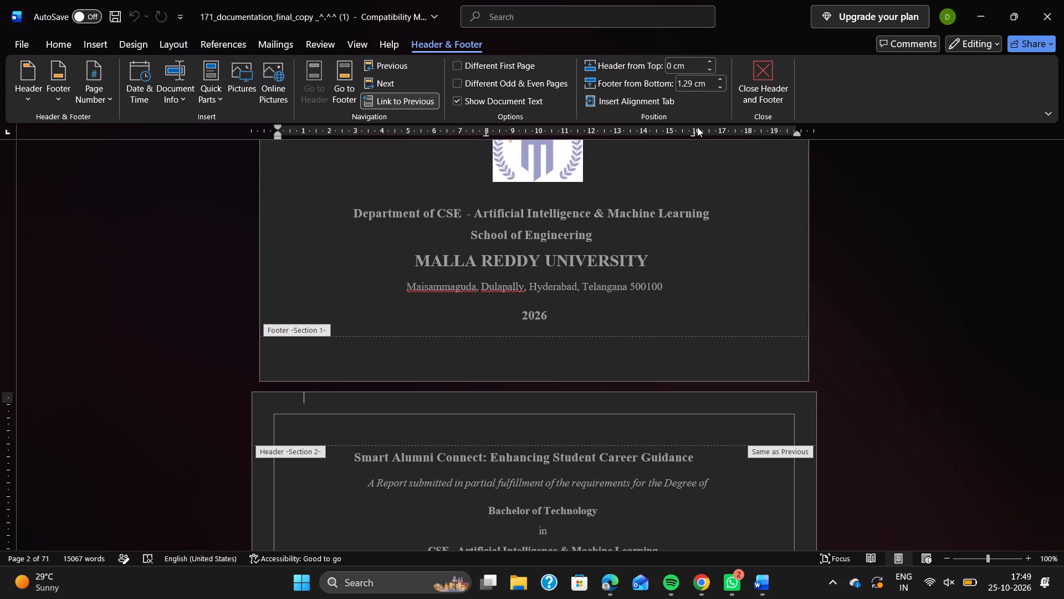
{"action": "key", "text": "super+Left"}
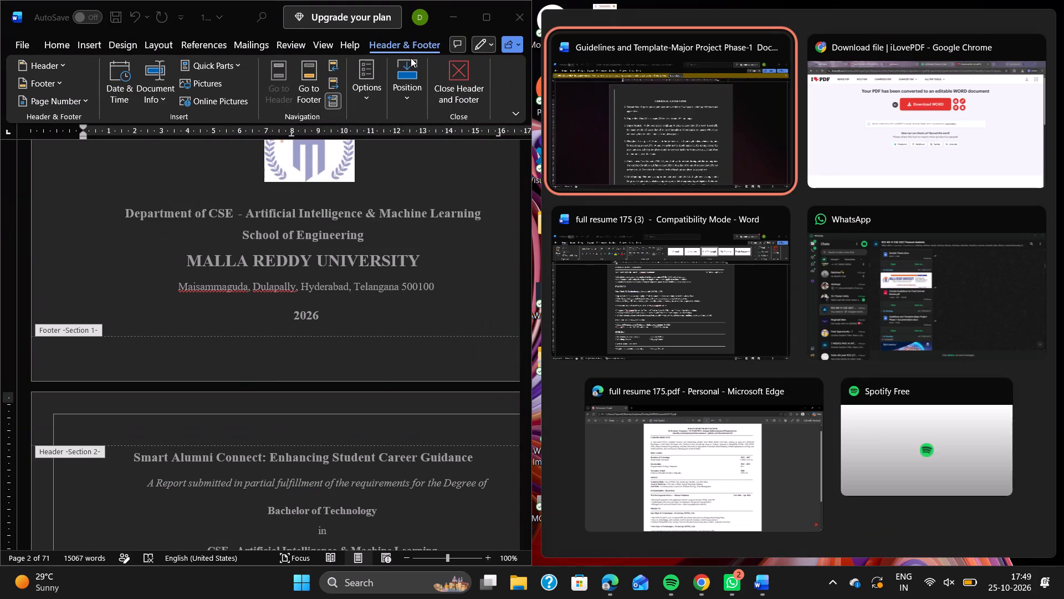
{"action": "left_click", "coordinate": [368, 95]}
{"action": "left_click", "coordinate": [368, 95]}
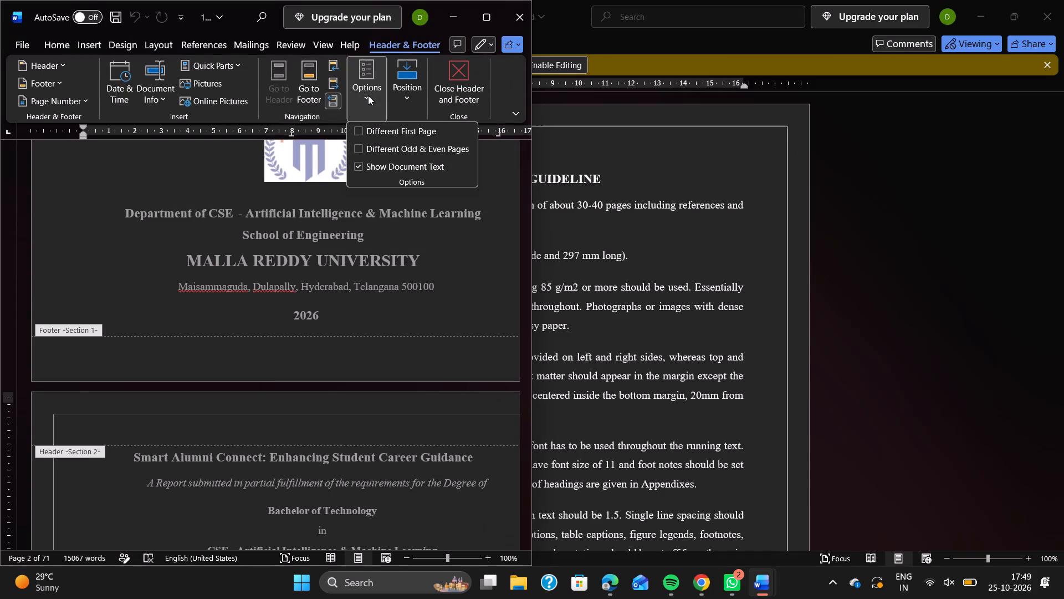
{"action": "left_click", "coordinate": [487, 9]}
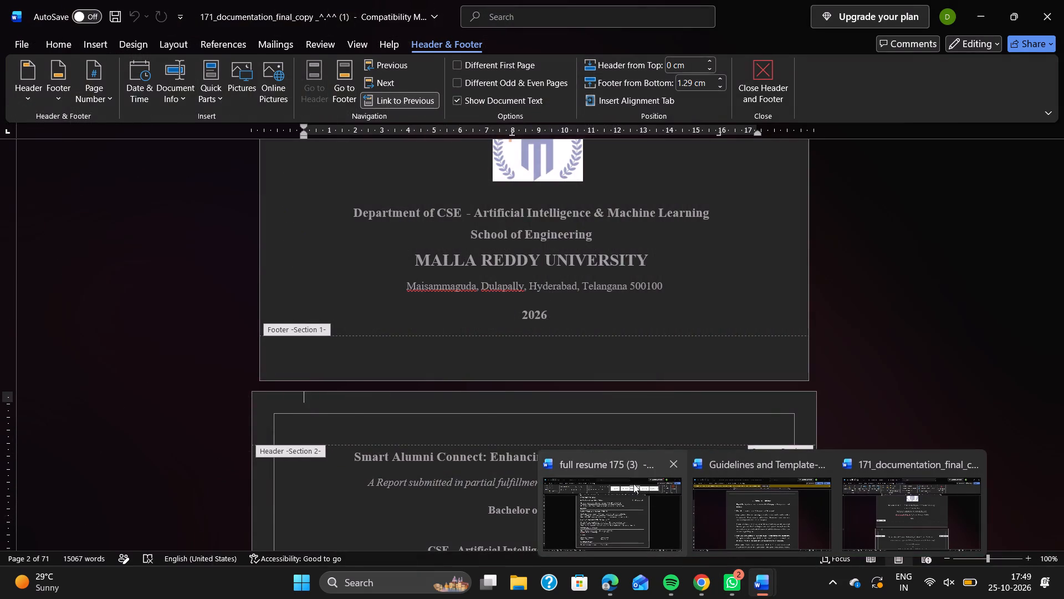
Close the full resume 175 (3) document, saving its changes in Downloads.
{"action": "left_click", "coordinate": [666, 471]}
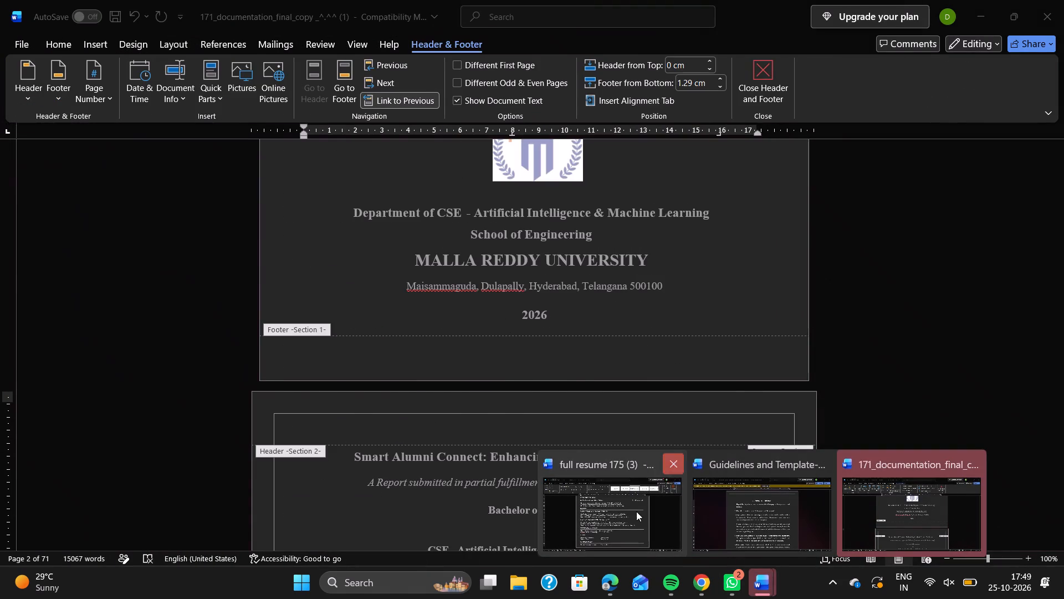
{"action": "left_click", "coordinate": [635, 513]}
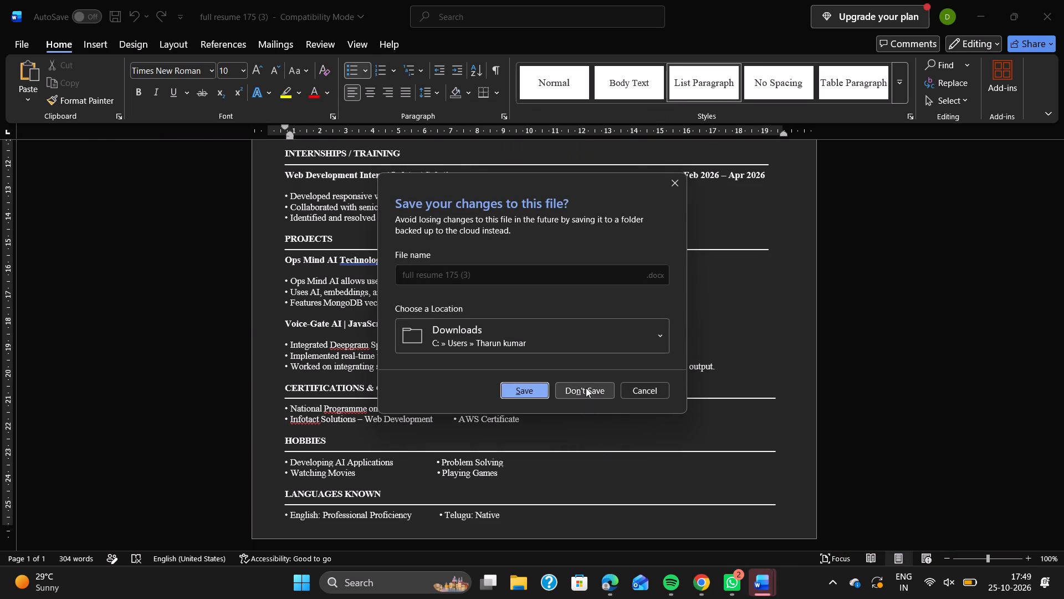
{"action": "left_click", "coordinate": [529, 387]}
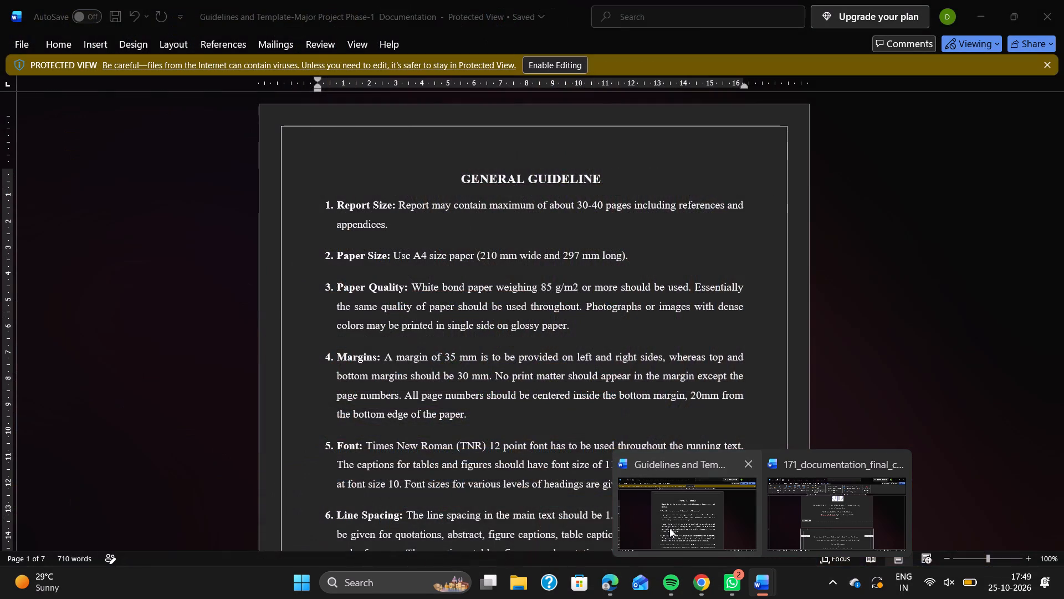
Switch to the Guidelines and Template document and read its general guidelines and the required report layout order.
{"action": "left_click", "coordinate": [669, 528]}
{"action": "left_click", "coordinate": [518, 405]}
{"action": "scroll", "coordinate": [518, 405], "scroll_direction": "down", "scroll_amount": 1}
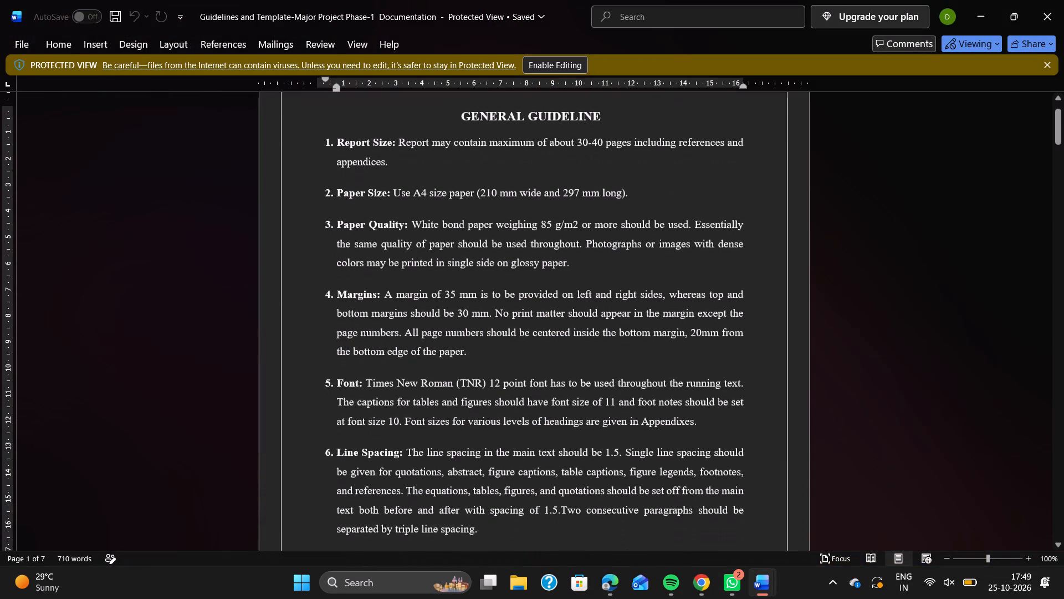
{"action": "scroll", "coordinate": [519, 416], "scroll_direction": "down", "scroll_amount": 1}
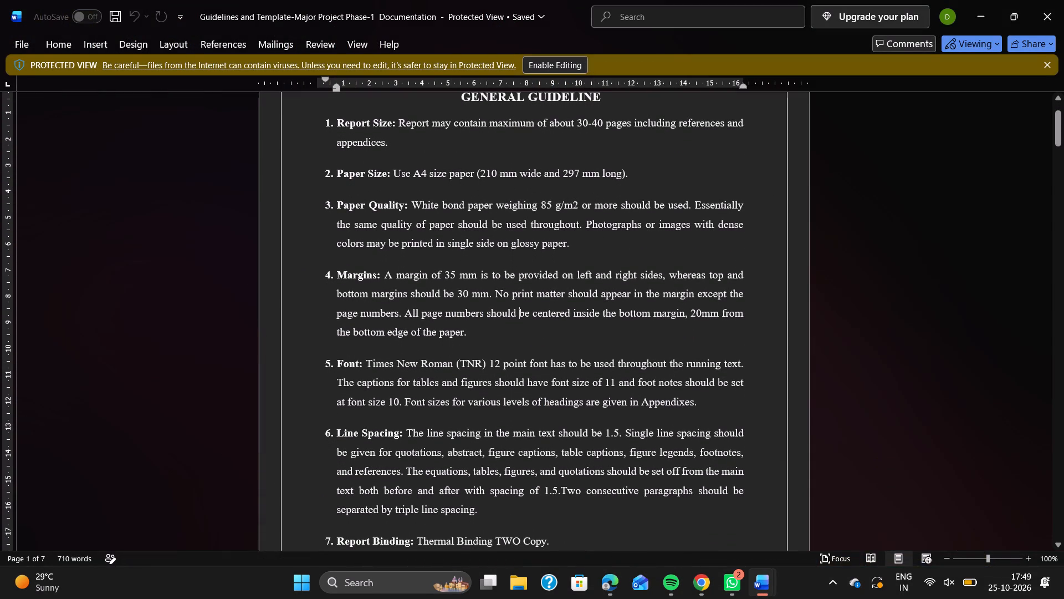
{"action": "scroll", "coordinate": [519, 416], "scroll_direction": "down", "scroll_amount": 1}
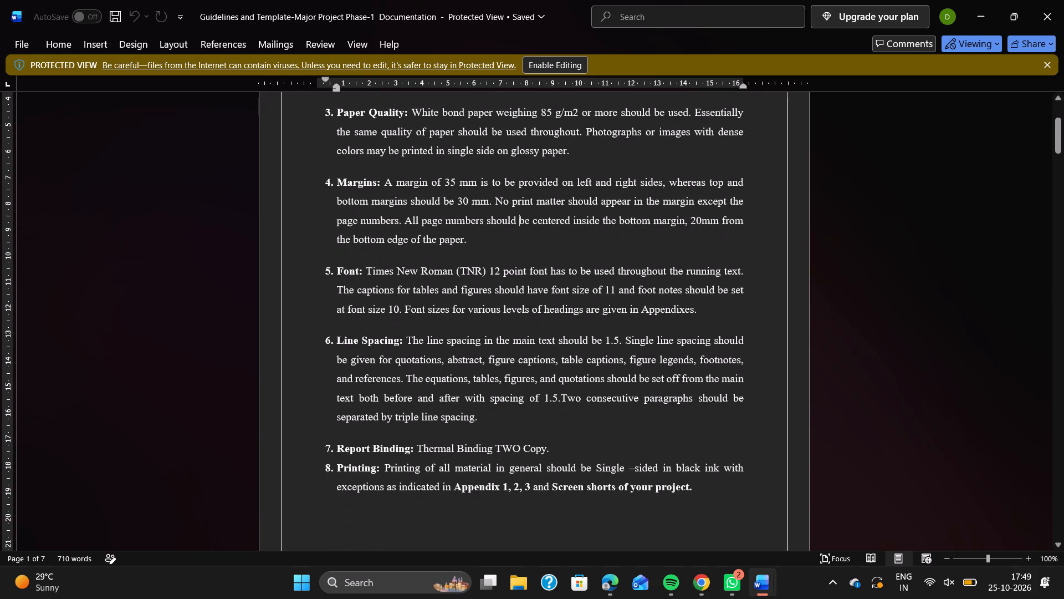
{"action": "scroll", "coordinate": [462, 346], "scroll_direction": "down", "scroll_amount": 1}
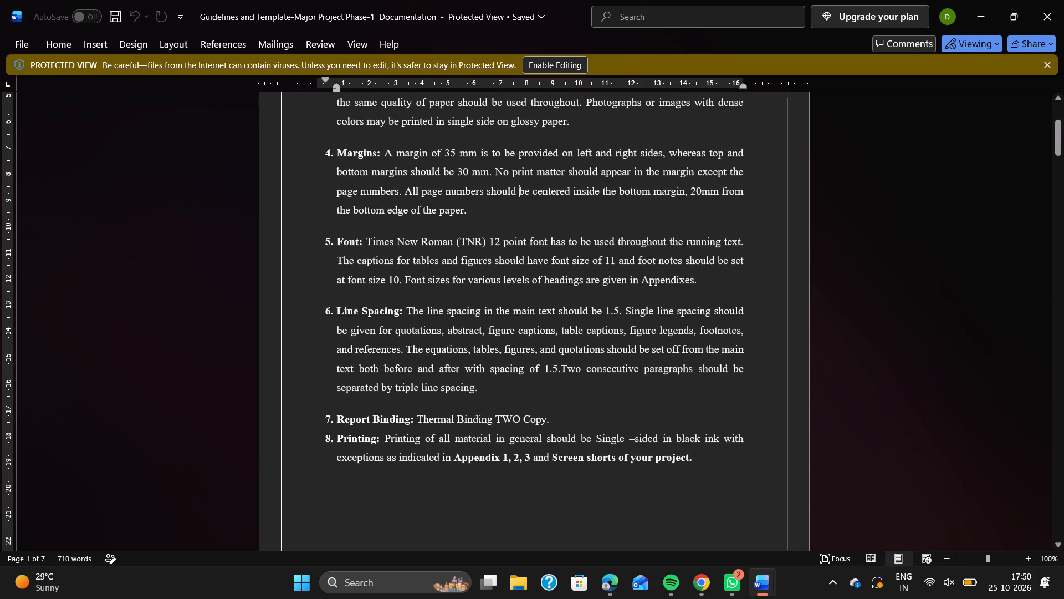
{"action": "scroll", "coordinate": [516, 374], "scroll_direction": "down", "scroll_amount": 4}
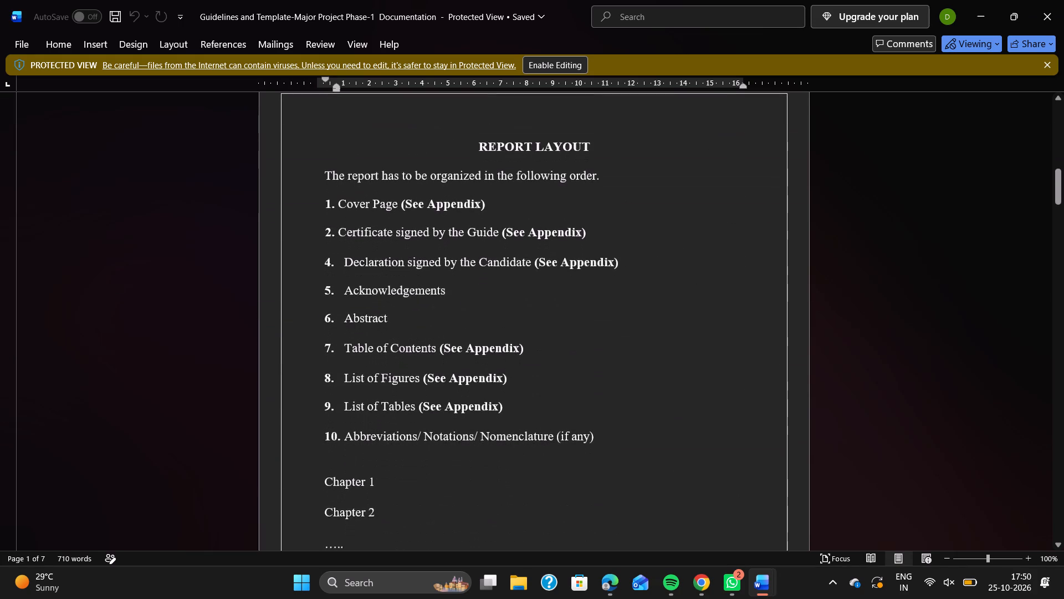
{"action": "scroll", "coordinate": [516, 374], "scroll_direction": "up", "scroll_amount": 1}
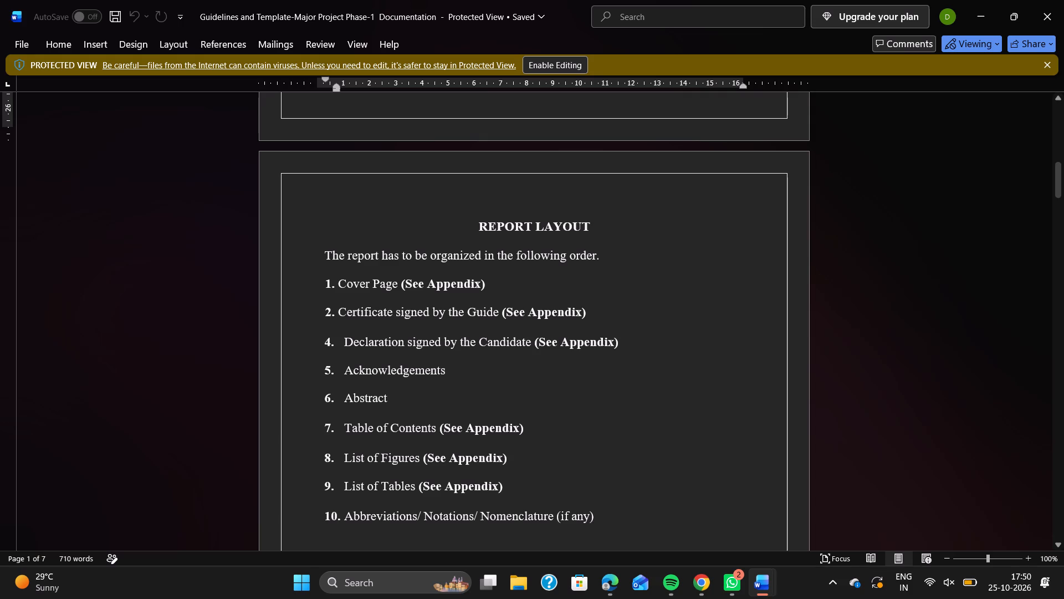
{"action": "left_click_drag", "start_coordinate": [794, 378], "coordinate": [719, 328]}
{"action": "left_click", "coordinate": [719, 328]}
{"action": "scroll", "coordinate": [719, 328], "scroll_direction": "up", "scroll_amount": 2}
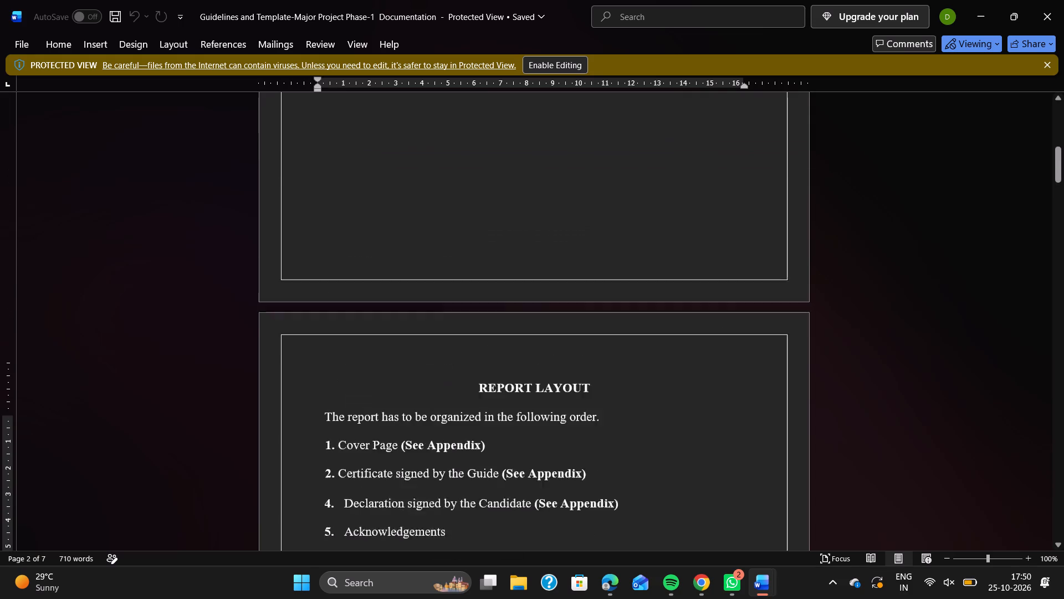
{"action": "scroll", "coordinate": [719, 328], "scroll_direction": "up", "scroll_amount": 7}
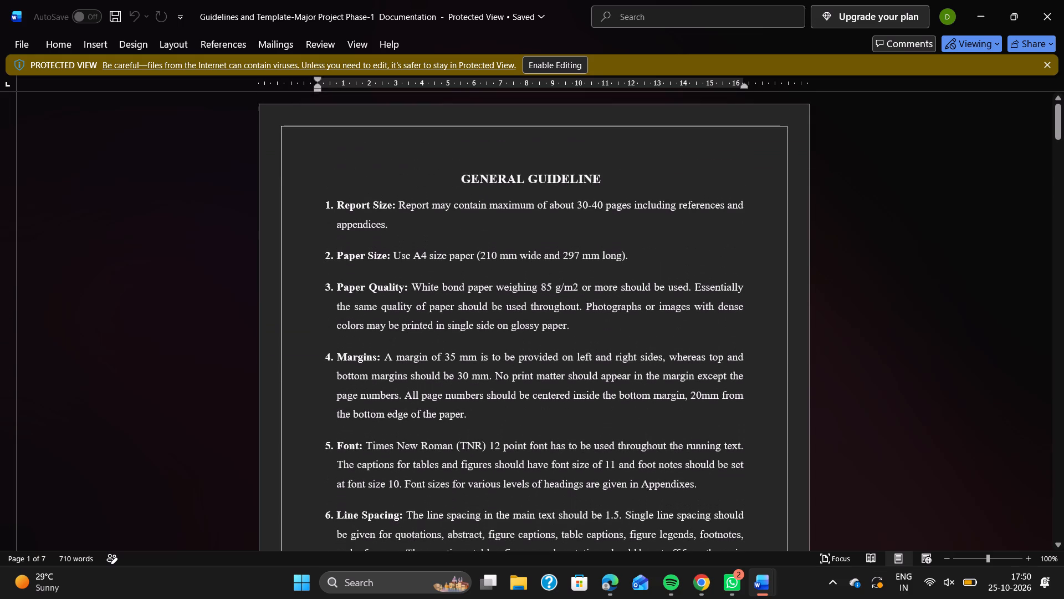
{"action": "scroll", "coordinate": [608, 302], "scroll_direction": "down", "scroll_amount": 1}
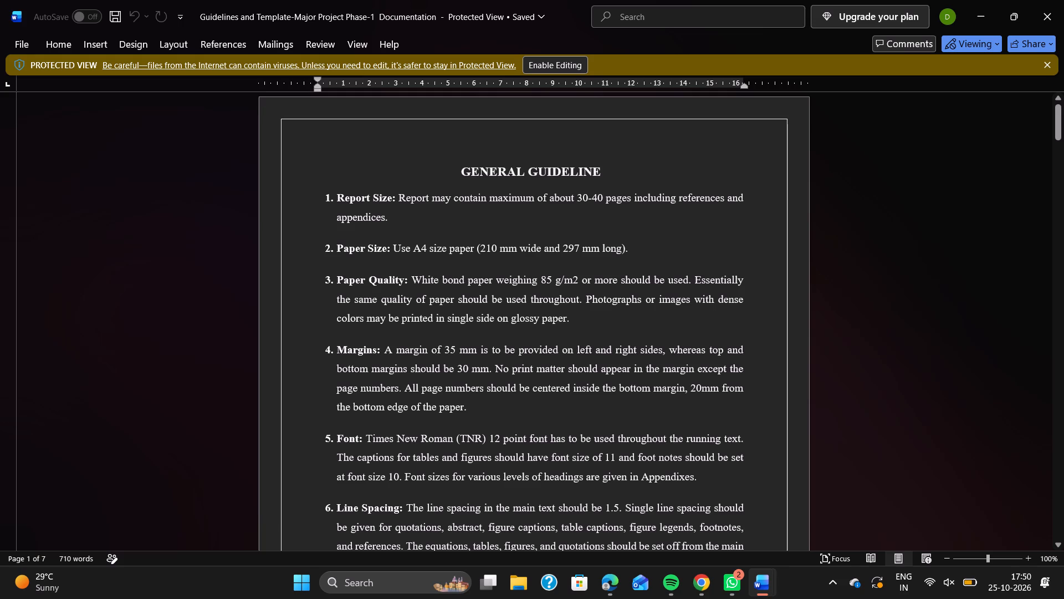
Switch back to the 171_documentation_final_copy report and review its cover page and the start of its title page.
{"action": "left_click", "coordinate": [608, 302]}
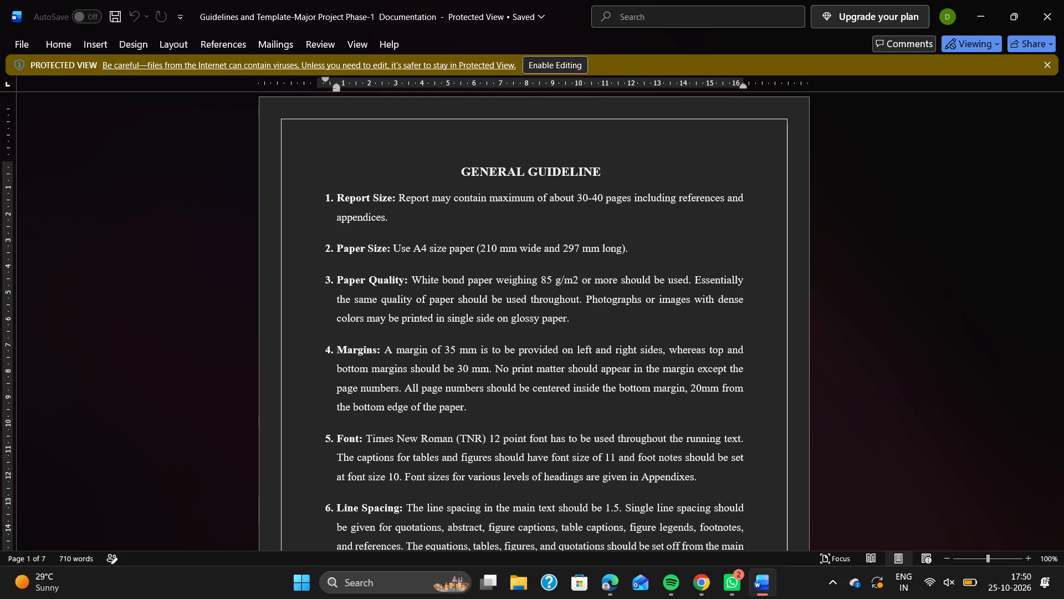
{"action": "left_click", "coordinate": [484, 282]}
{"action": "key", "text": "alt+Tab"}
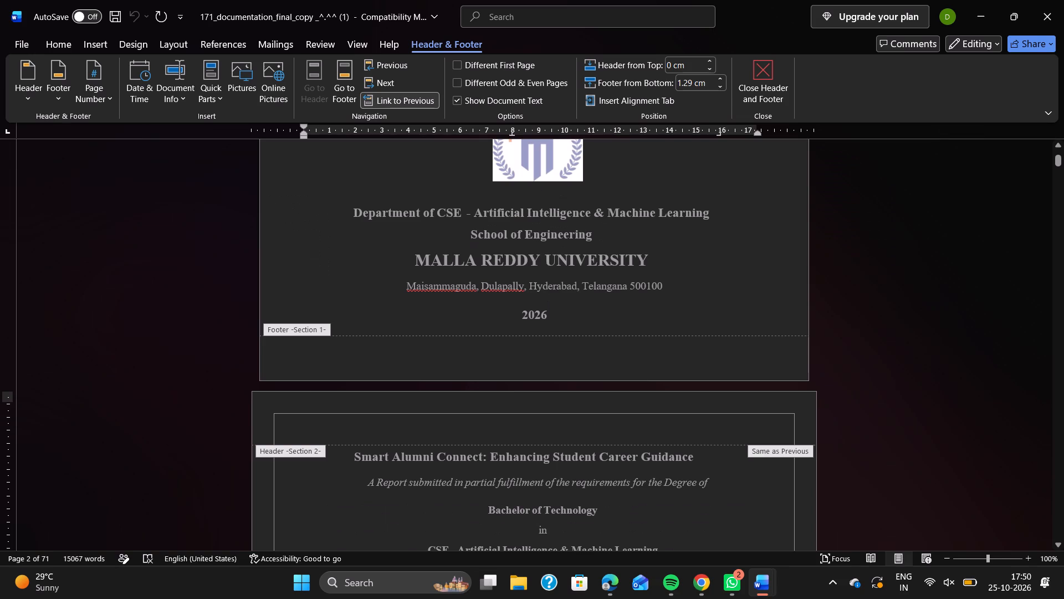
{"action": "scroll", "coordinate": [556, 337], "scroll_direction": "down", "scroll_amount": 1}
{"action": "scroll", "coordinate": [556, 337], "scroll_direction": "up", "scroll_amount": 1}
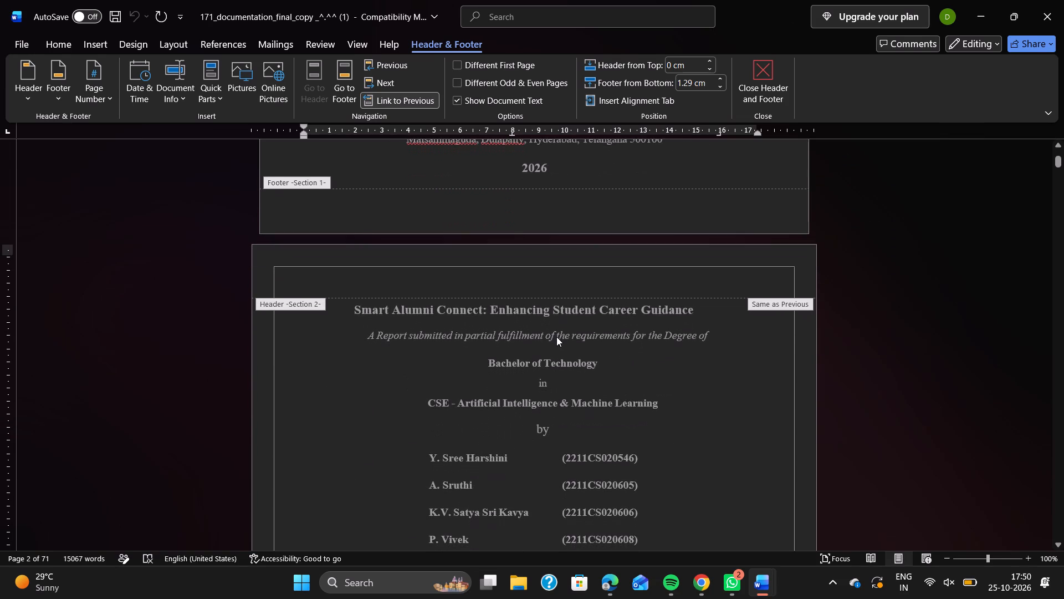
{"action": "scroll", "coordinate": [556, 337], "scroll_direction": "up", "scroll_amount": 4}
{"action": "scroll", "coordinate": [603, 366], "scroll_direction": "down", "scroll_amount": 1}
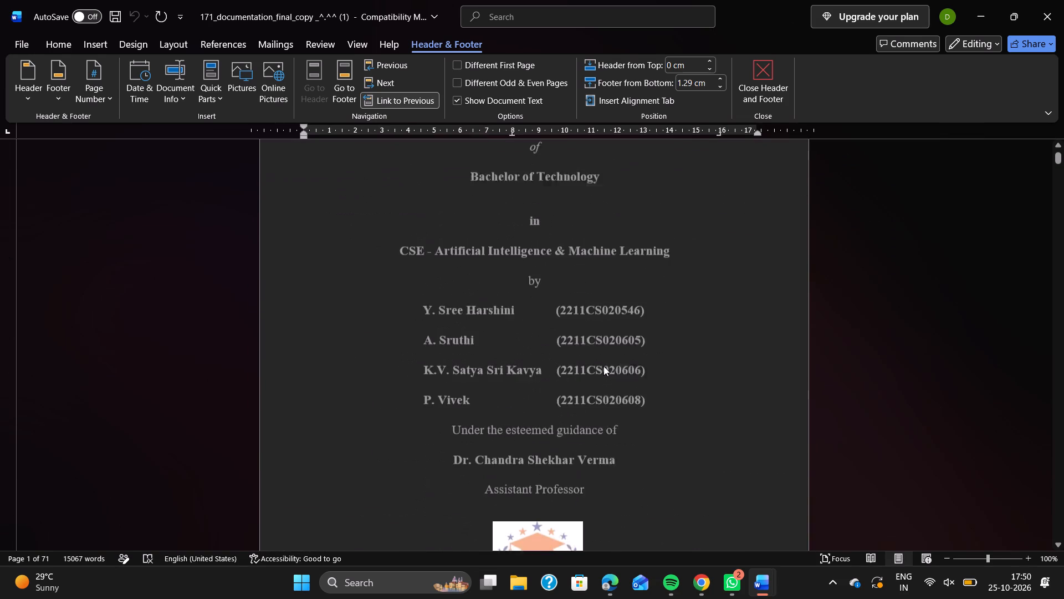
{"action": "scroll", "coordinate": [603, 366], "scroll_direction": "down", "scroll_amount": 2}
{"action": "scroll", "coordinate": [583, 435], "scroll_direction": "down", "scroll_amount": 2}
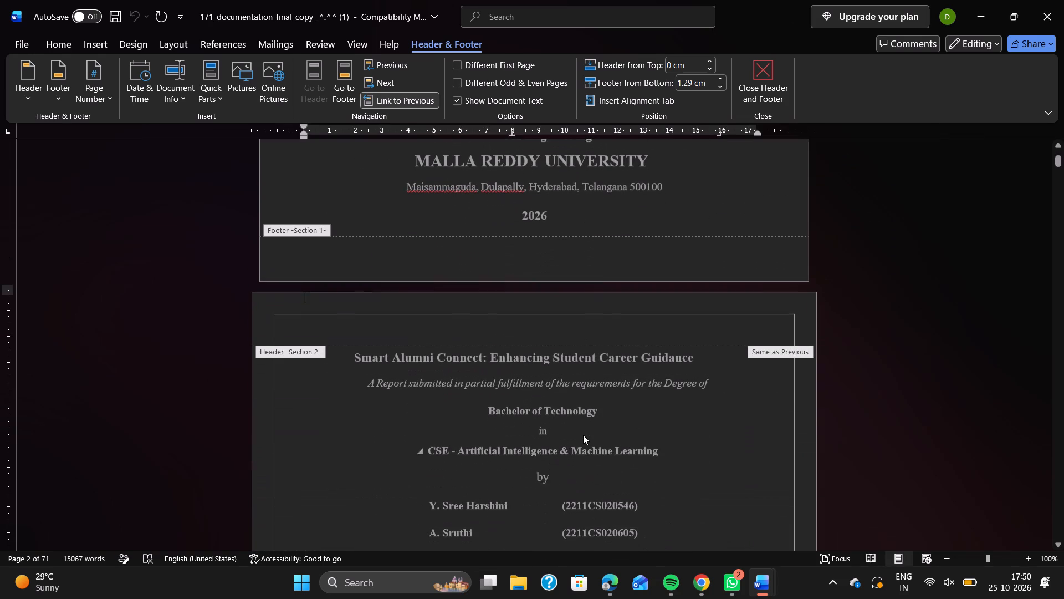
Leave header and footer editing and place the cursor in the title page's body text, at the last student's roll number.
{"action": "left_click", "coordinate": [586, 413]}
{"action": "scroll", "coordinate": [586, 413], "scroll_direction": "down", "scroll_amount": 1}
{"action": "double_click", "coordinate": [632, 400]}
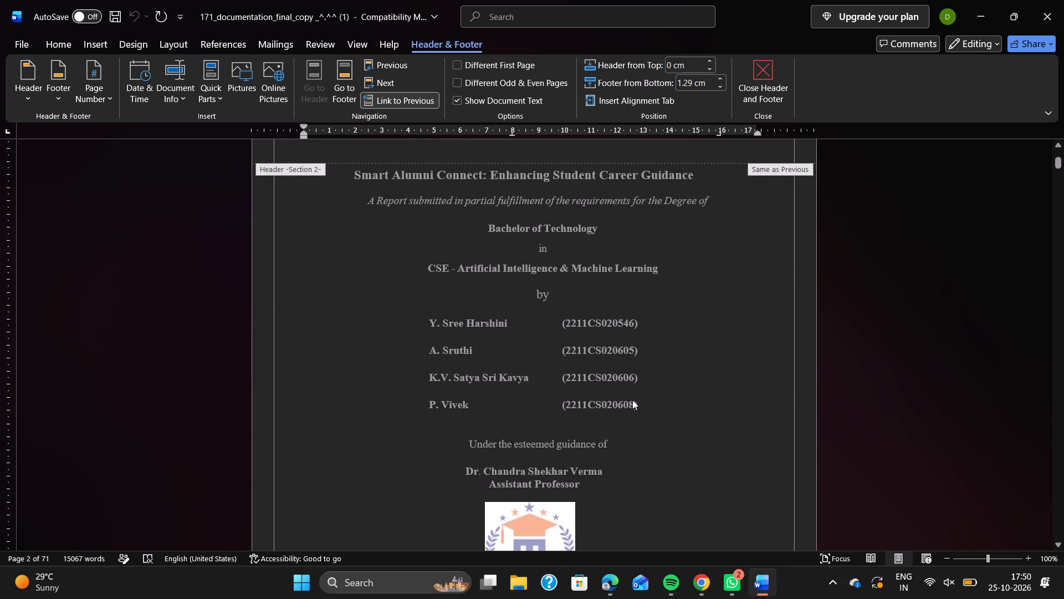
{"action": "scroll", "coordinate": [632, 400], "scroll_direction": "down", "scroll_amount": 2}
{"action": "scroll", "coordinate": [643, 372], "scroll_direction": "up", "scroll_amount": 1}
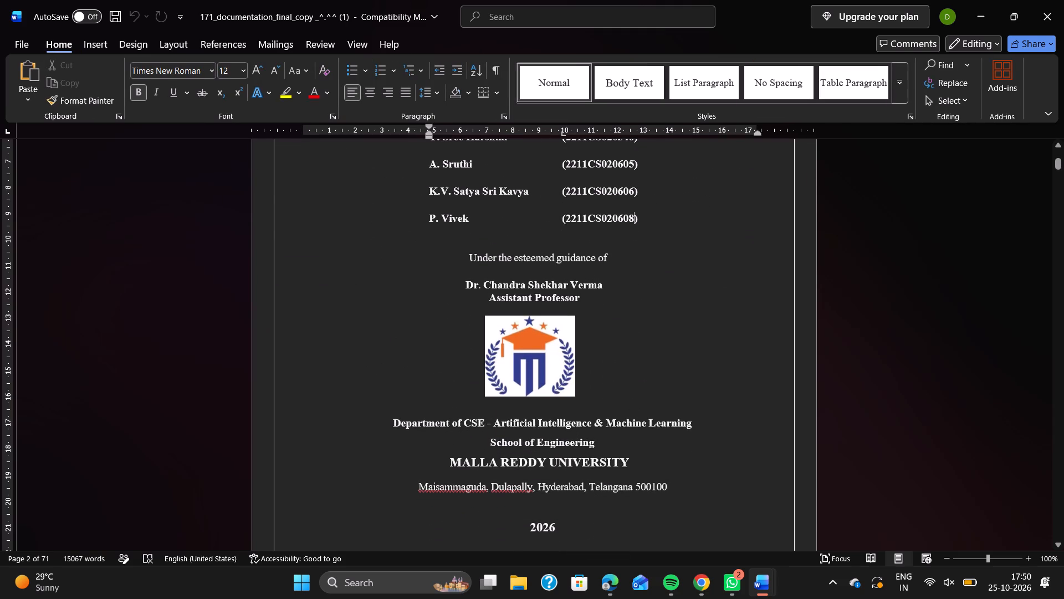
{"action": "scroll", "coordinate": [643, 372], "scroll_direction": "up", "scroll_amount": 1}
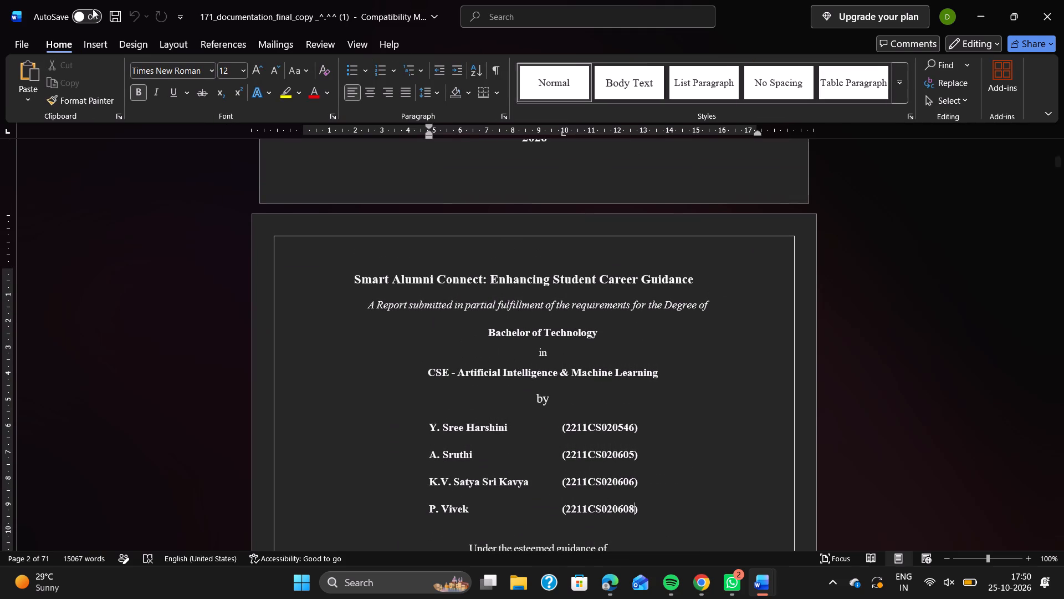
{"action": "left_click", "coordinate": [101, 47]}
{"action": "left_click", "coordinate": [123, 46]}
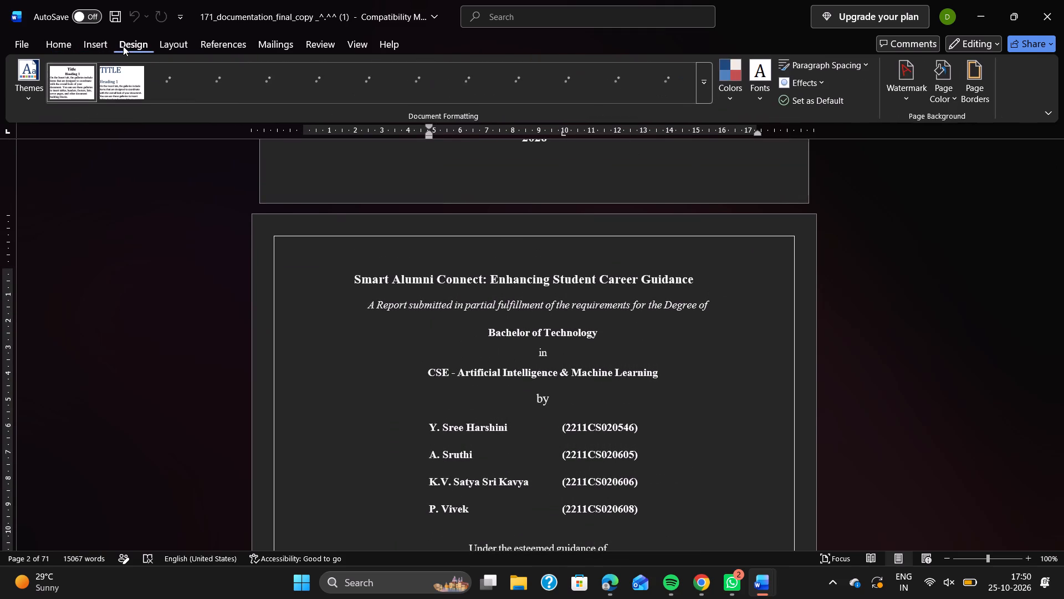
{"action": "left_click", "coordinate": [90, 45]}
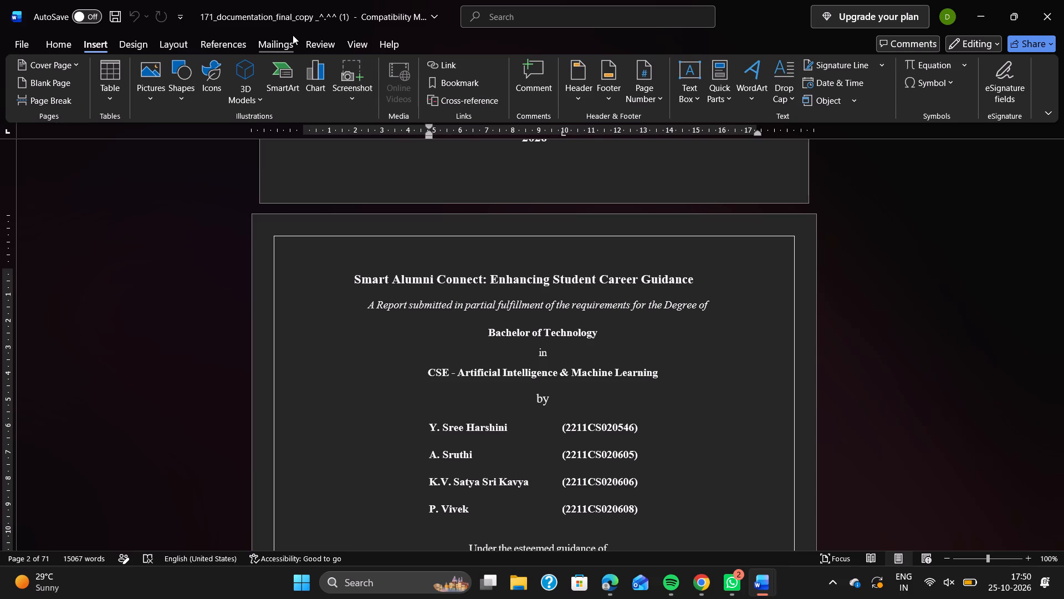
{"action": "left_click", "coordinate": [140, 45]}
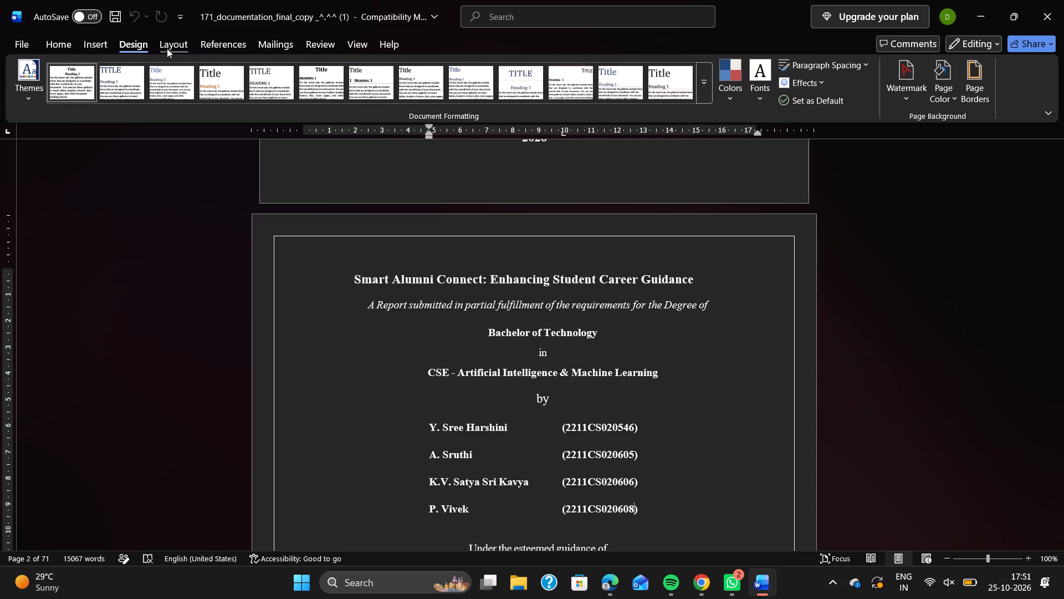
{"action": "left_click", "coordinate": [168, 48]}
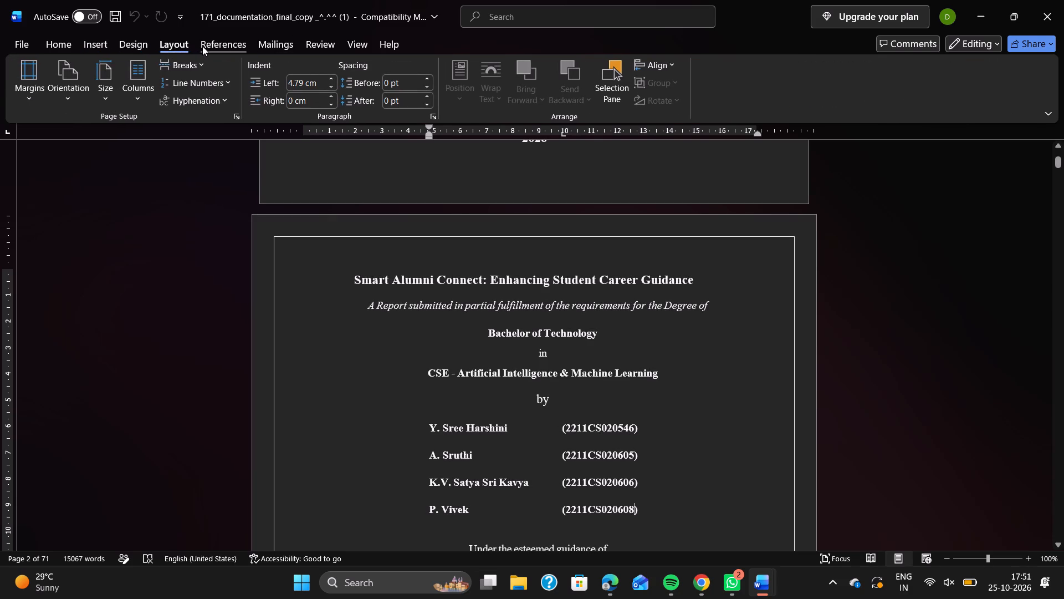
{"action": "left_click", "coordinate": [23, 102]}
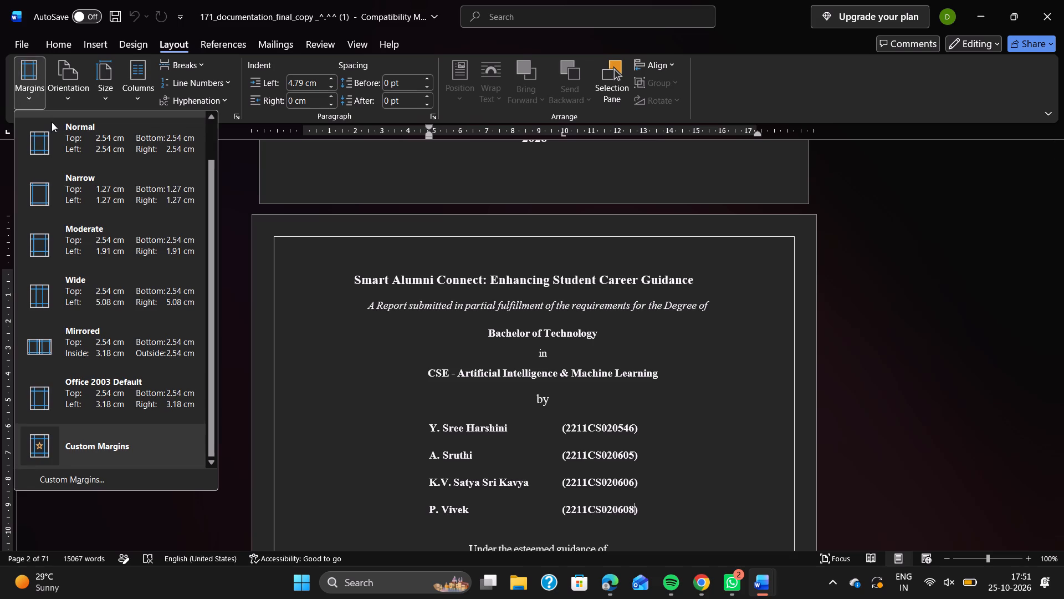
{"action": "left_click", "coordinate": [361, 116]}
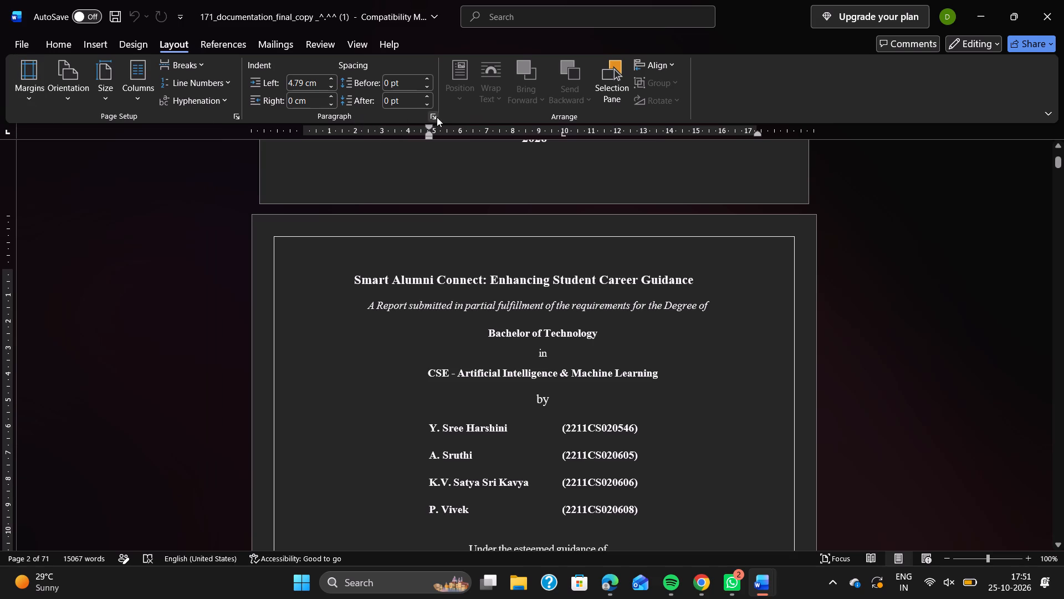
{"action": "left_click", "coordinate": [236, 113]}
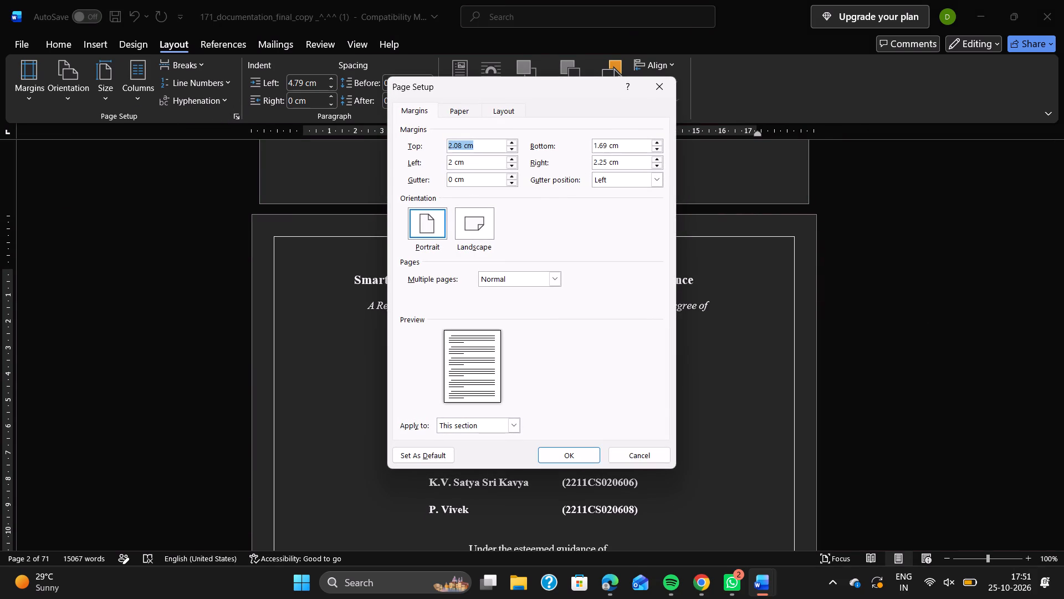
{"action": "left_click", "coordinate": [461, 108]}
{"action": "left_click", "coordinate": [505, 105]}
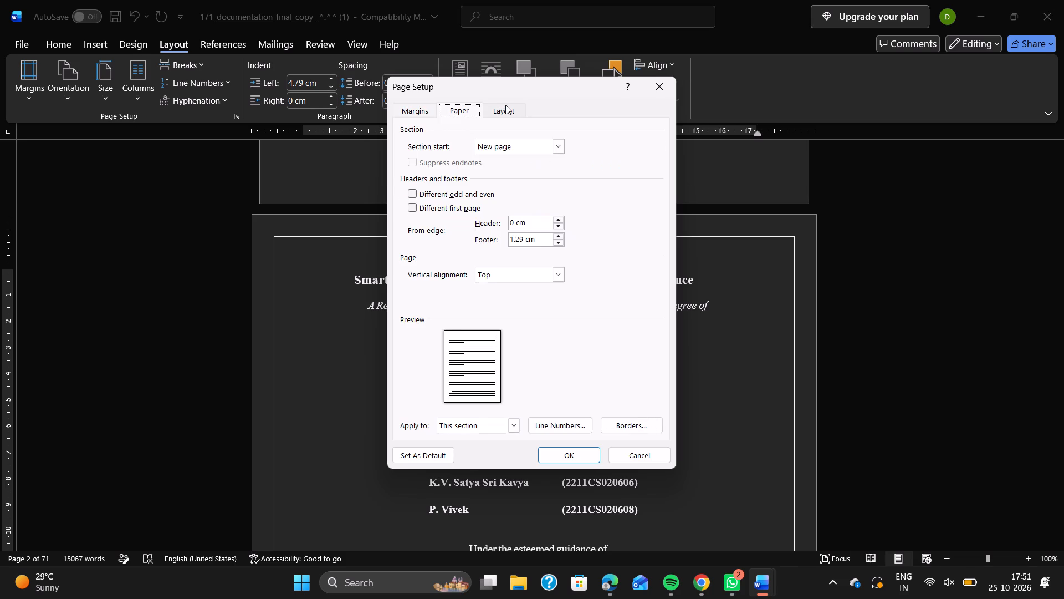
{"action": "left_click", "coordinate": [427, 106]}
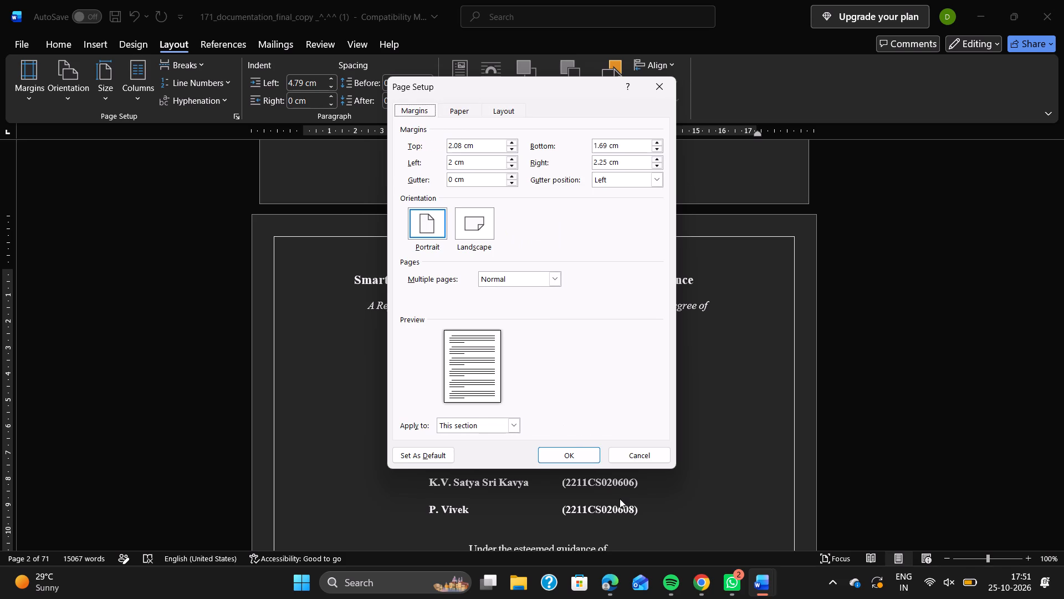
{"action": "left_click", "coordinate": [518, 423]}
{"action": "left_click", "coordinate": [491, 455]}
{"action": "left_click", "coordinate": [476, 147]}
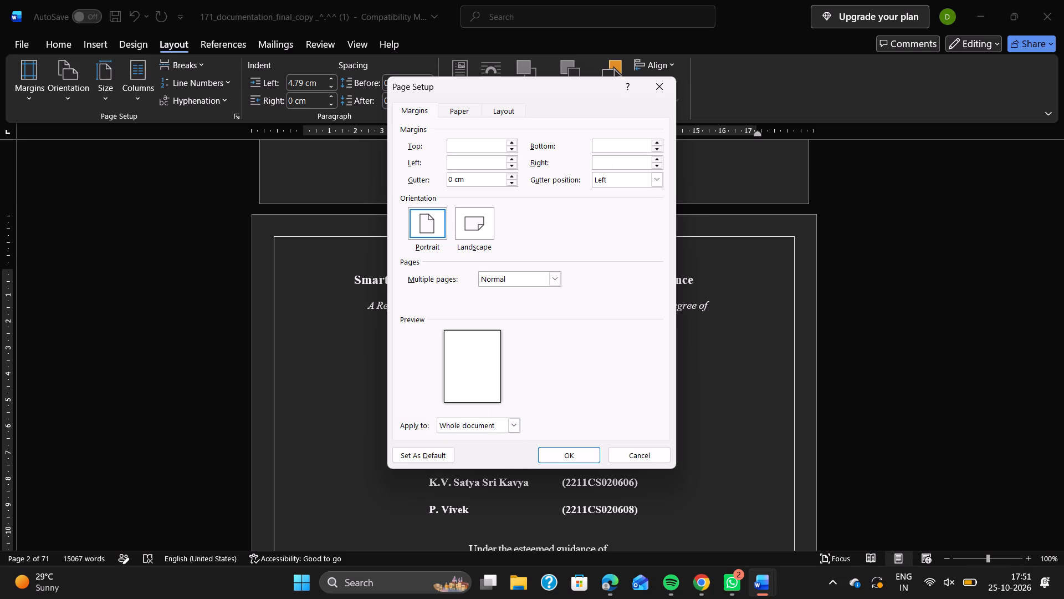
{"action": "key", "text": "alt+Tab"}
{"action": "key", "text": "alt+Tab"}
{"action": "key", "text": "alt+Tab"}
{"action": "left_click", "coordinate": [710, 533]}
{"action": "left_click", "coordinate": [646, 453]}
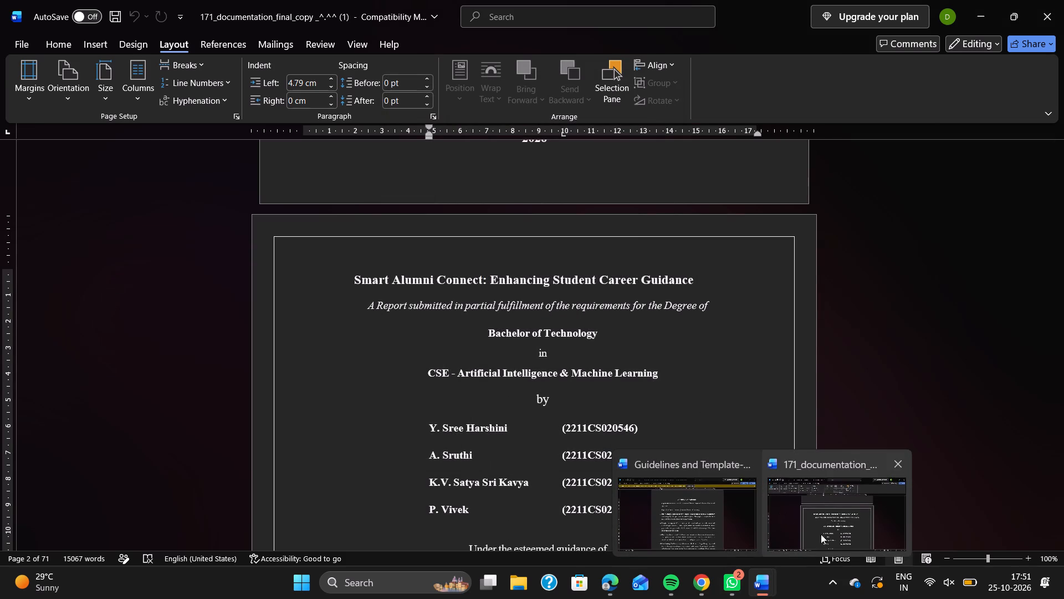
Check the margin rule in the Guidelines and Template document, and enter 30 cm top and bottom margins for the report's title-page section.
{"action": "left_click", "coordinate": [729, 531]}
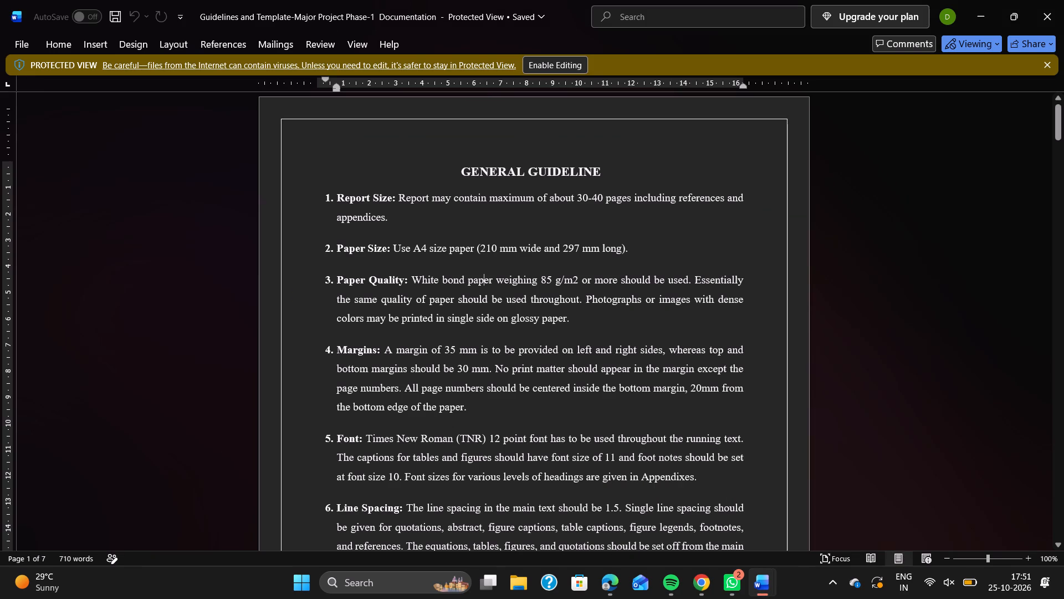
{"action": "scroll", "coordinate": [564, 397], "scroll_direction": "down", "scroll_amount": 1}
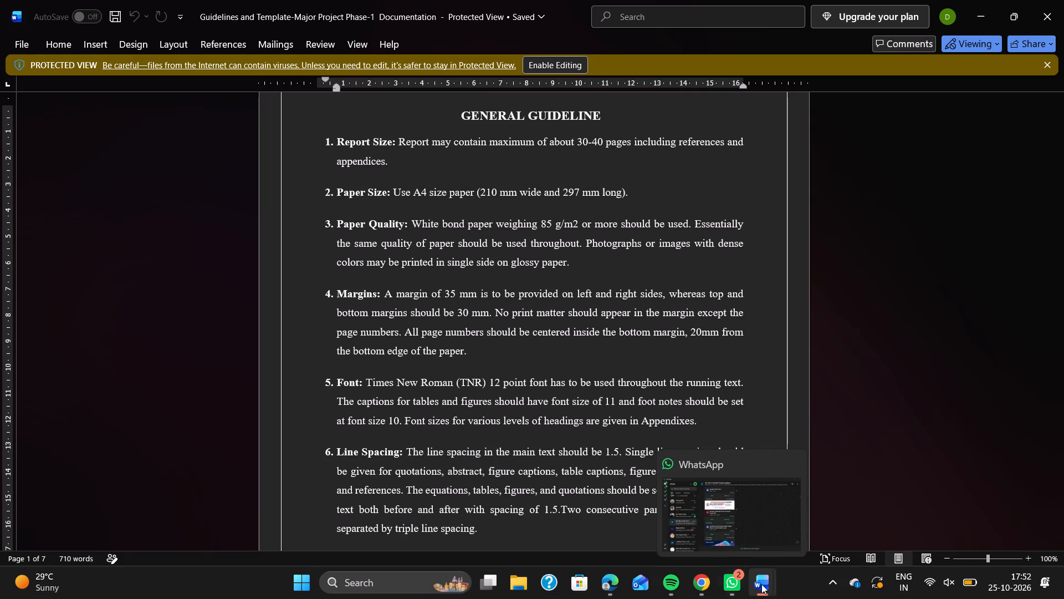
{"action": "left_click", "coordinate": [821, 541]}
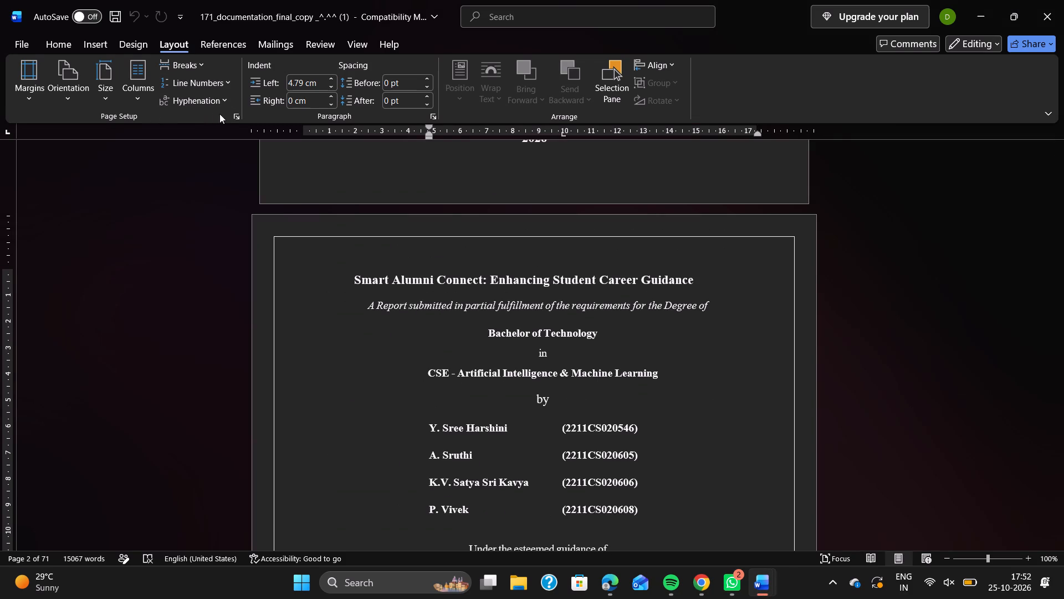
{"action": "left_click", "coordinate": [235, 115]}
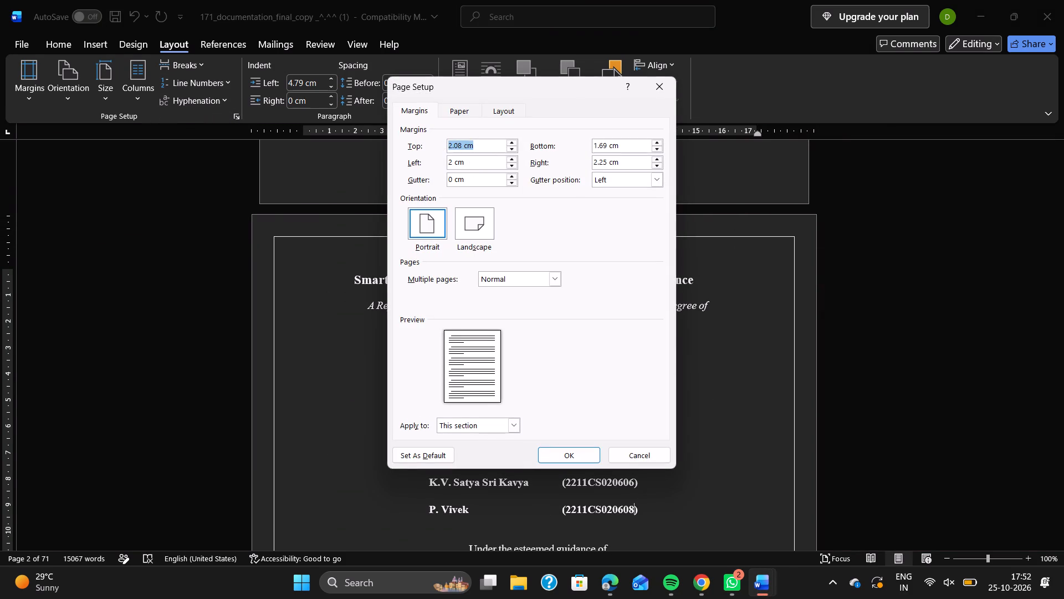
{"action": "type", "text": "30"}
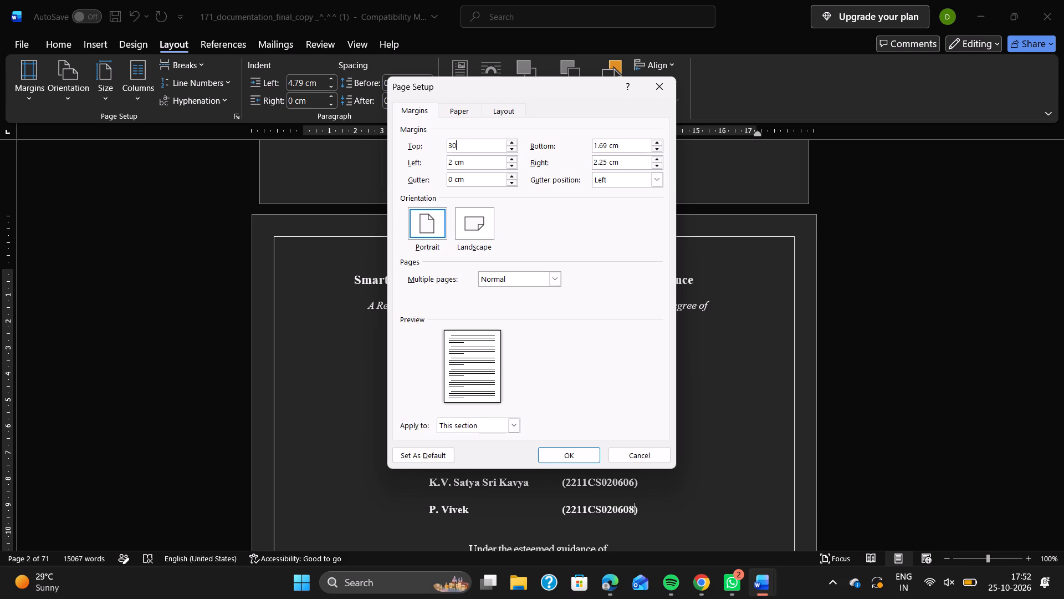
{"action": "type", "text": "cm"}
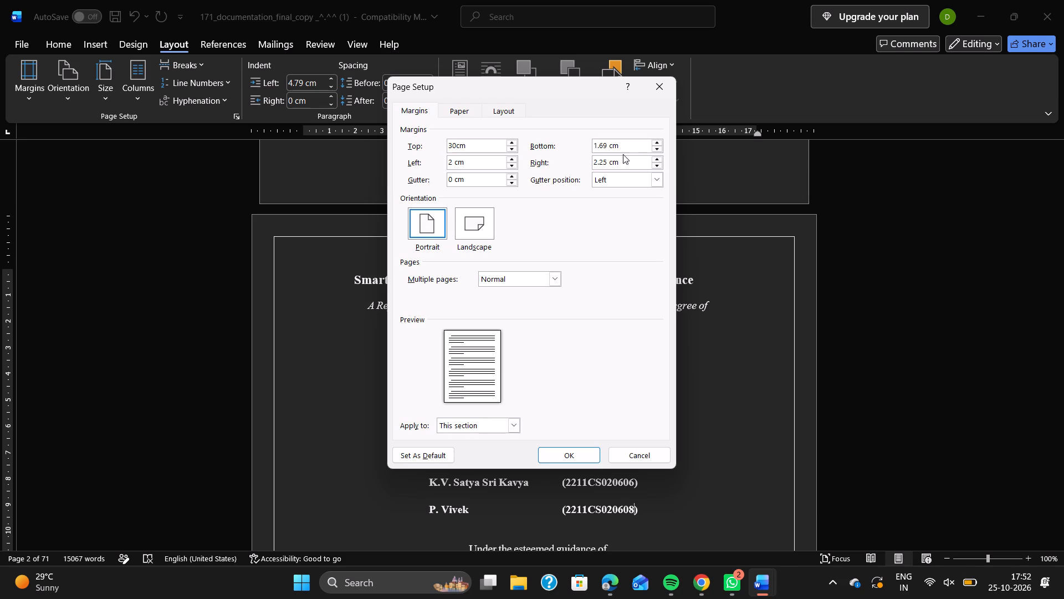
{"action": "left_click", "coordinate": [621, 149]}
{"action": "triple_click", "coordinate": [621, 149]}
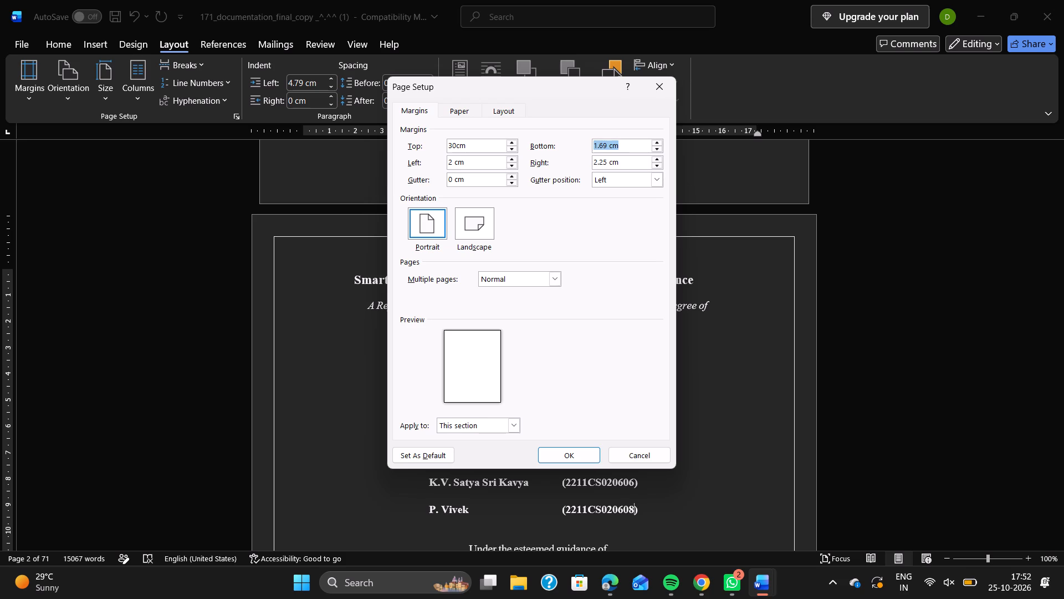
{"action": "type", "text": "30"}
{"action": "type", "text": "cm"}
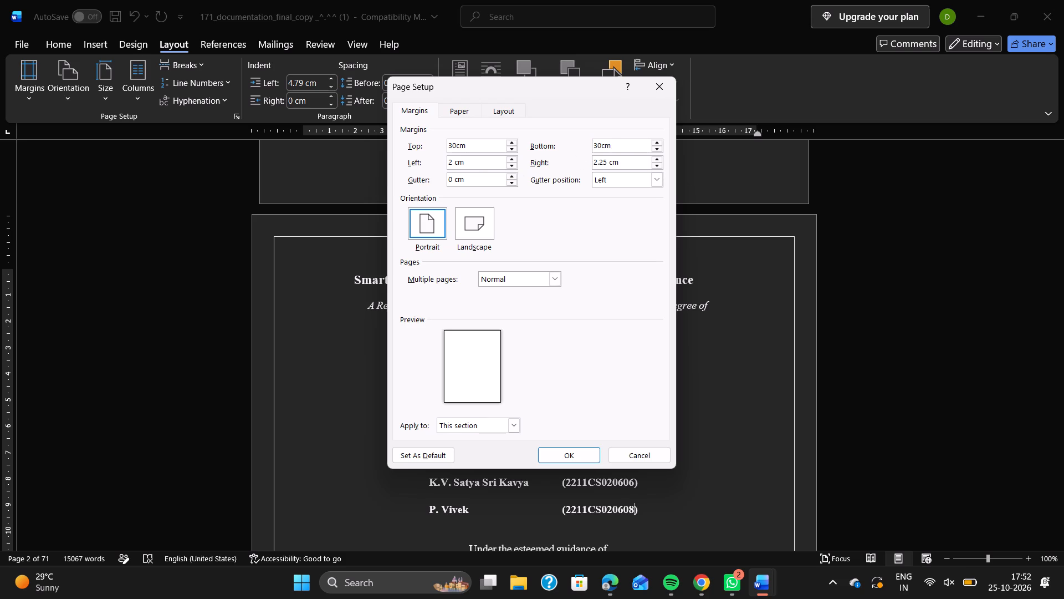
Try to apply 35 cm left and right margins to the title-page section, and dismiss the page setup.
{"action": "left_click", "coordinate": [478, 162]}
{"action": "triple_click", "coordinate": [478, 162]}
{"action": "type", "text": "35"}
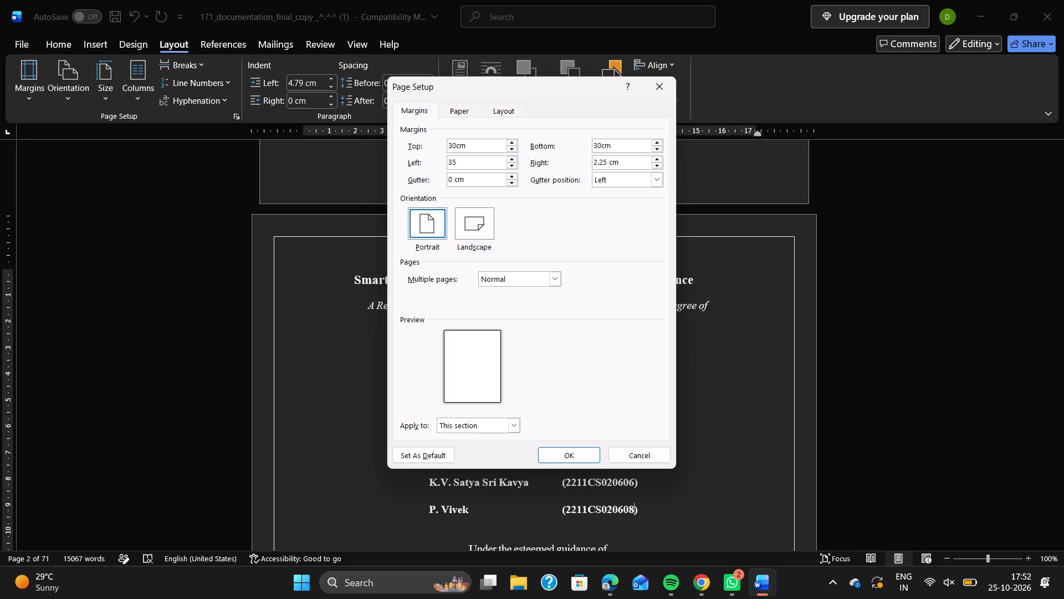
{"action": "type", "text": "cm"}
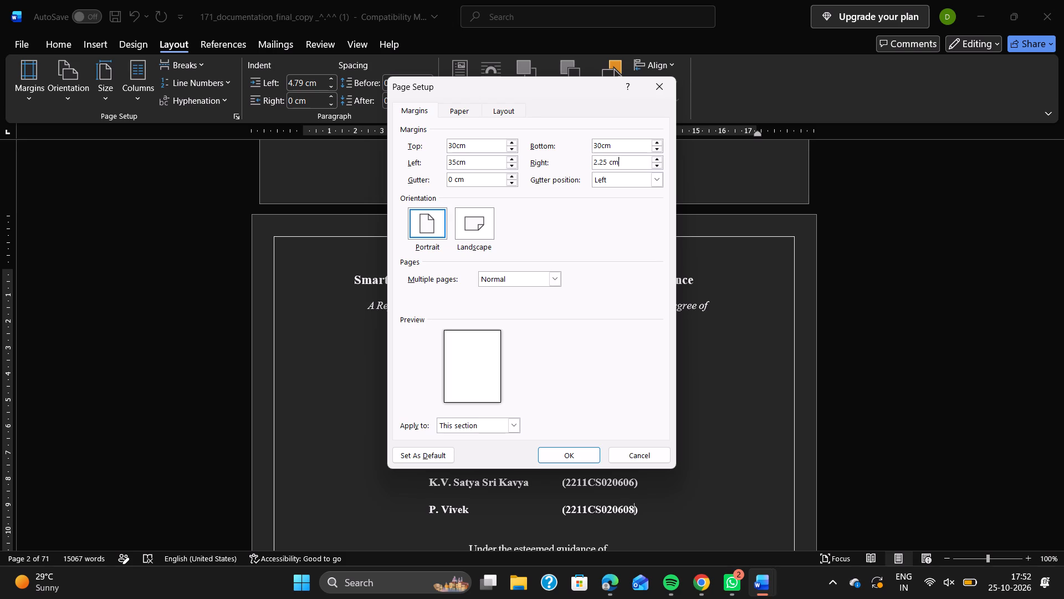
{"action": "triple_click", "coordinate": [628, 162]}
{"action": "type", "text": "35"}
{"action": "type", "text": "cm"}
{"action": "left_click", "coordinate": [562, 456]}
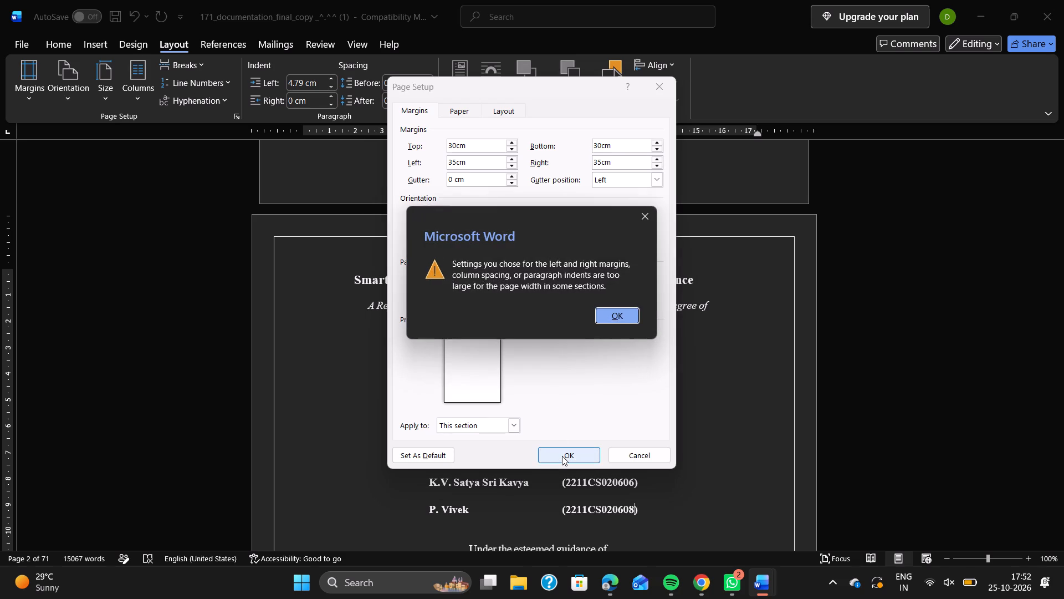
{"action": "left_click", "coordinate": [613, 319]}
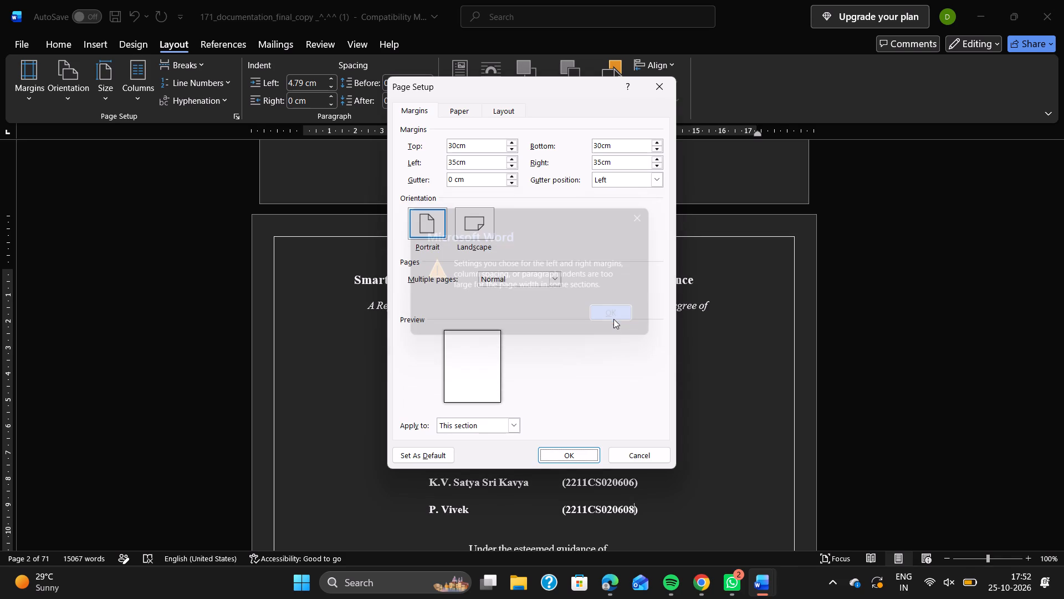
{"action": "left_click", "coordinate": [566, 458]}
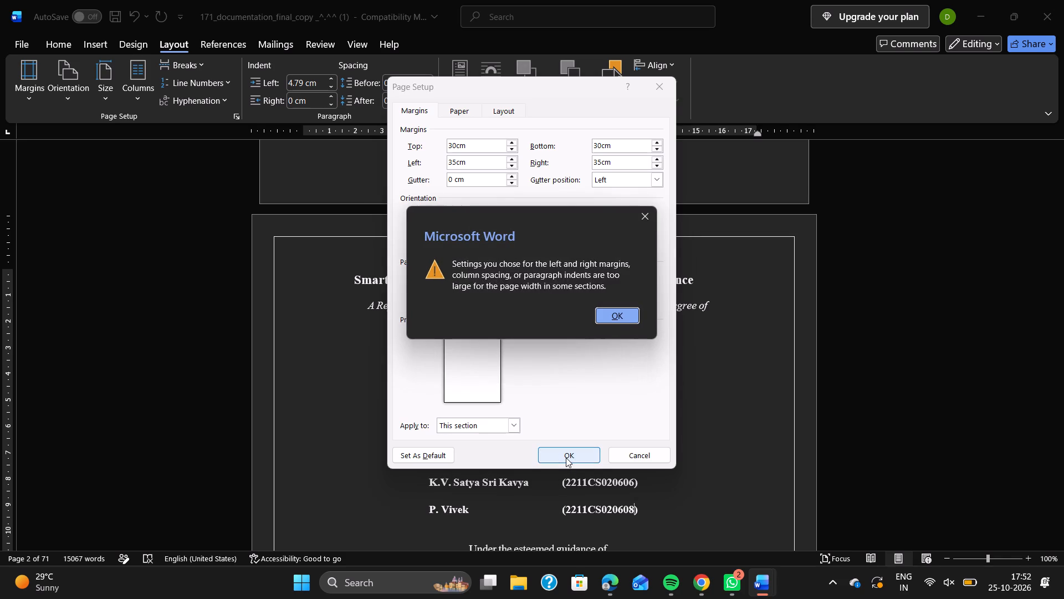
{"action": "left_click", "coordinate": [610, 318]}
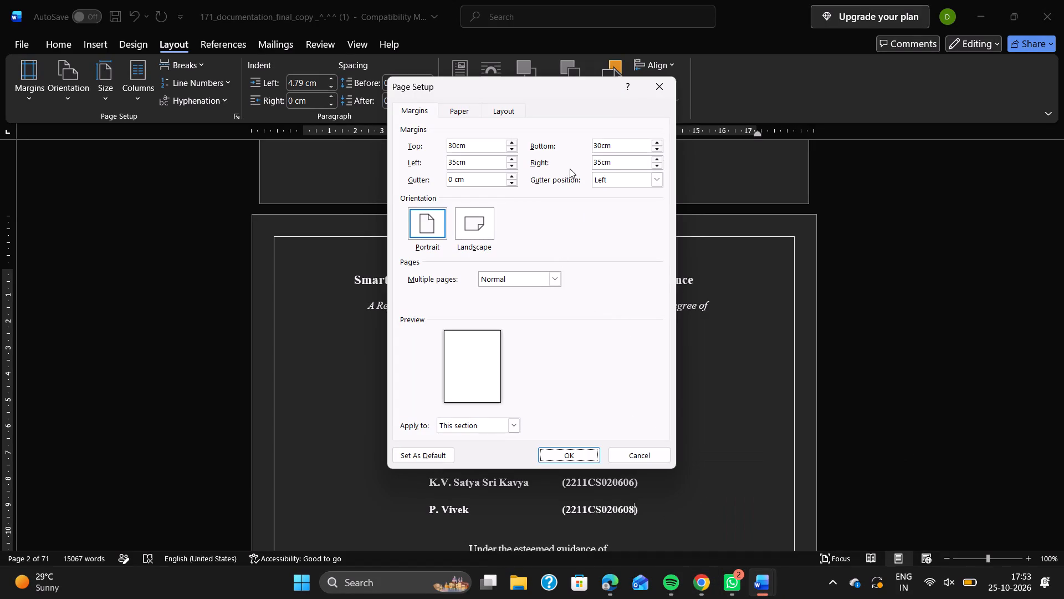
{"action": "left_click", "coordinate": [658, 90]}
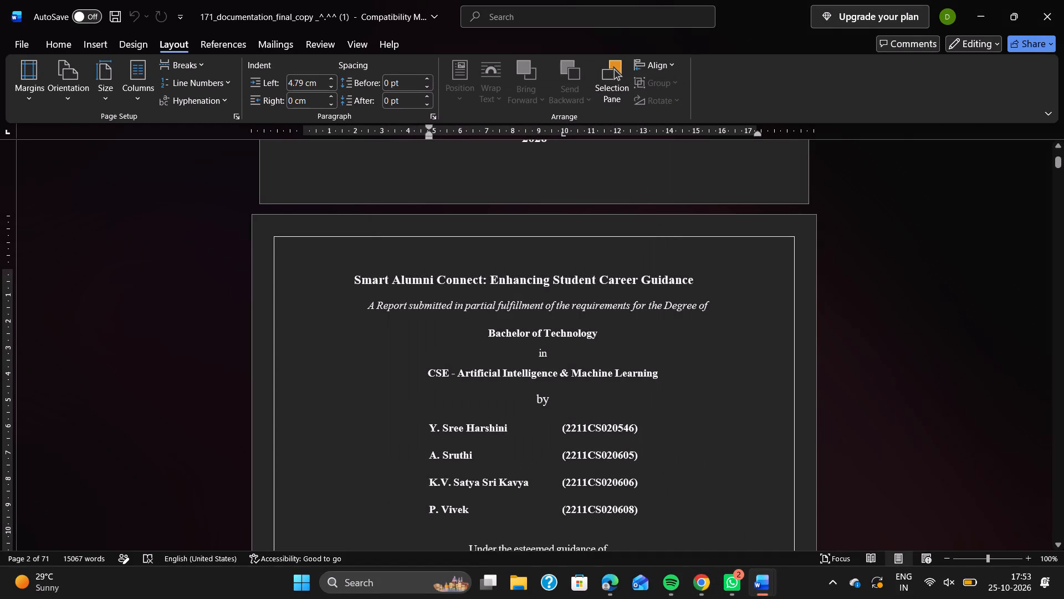
Recheck the margin rule in the Guidelines document, and enter 30 mm top and bottom margins for the report's title-page section.
{"action": "left_click", "coordinate": [714, 529]}
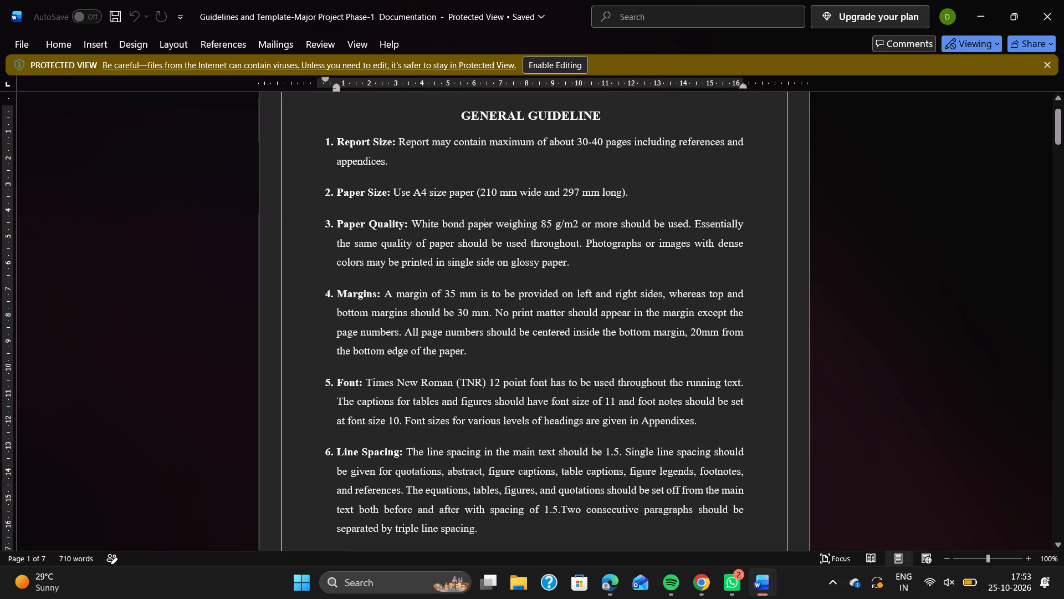
{"action": "scroll", "coordinate": [637, 425], "scroll_direction": "down", "scroll_amount": 1}
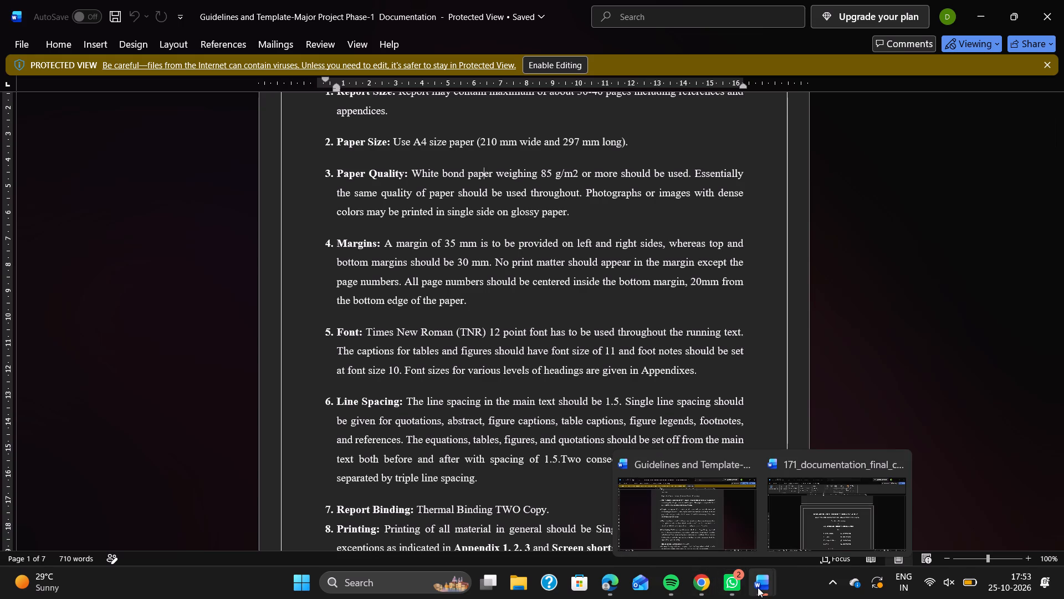
{"action": "left_click", "coordinate": [833, 534]}
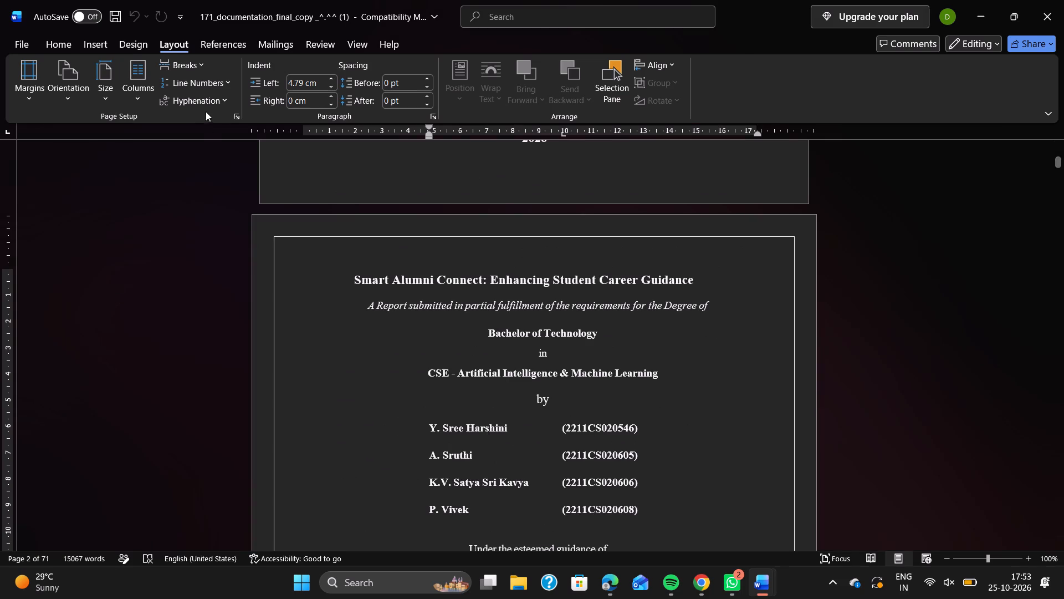
{"action": "left_click", "coordinate": [233, 115]}
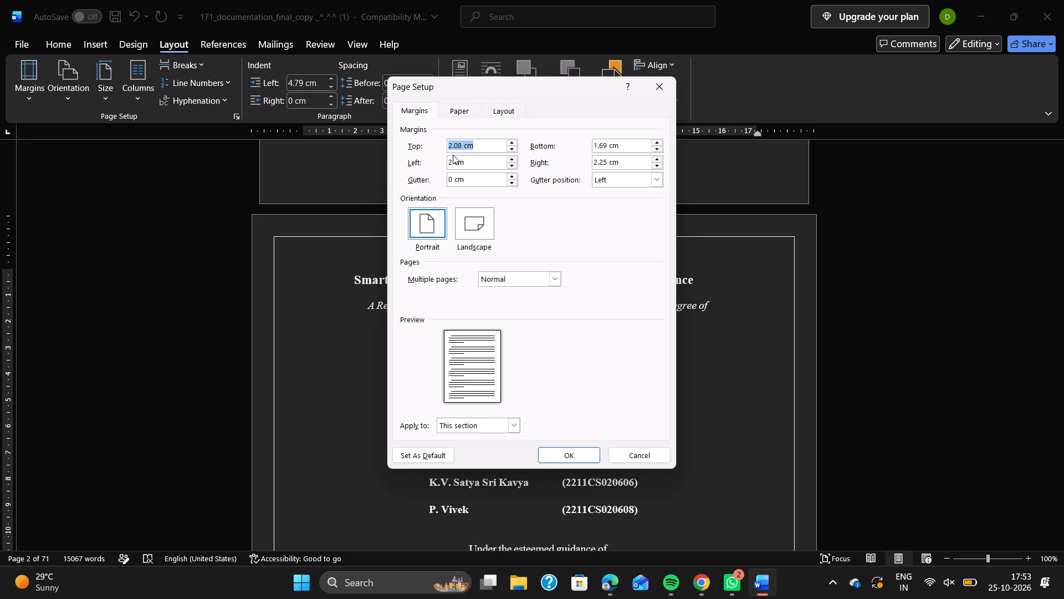
{"action": "type", "text": "30"}
{"action": "type", "text": "mm"}
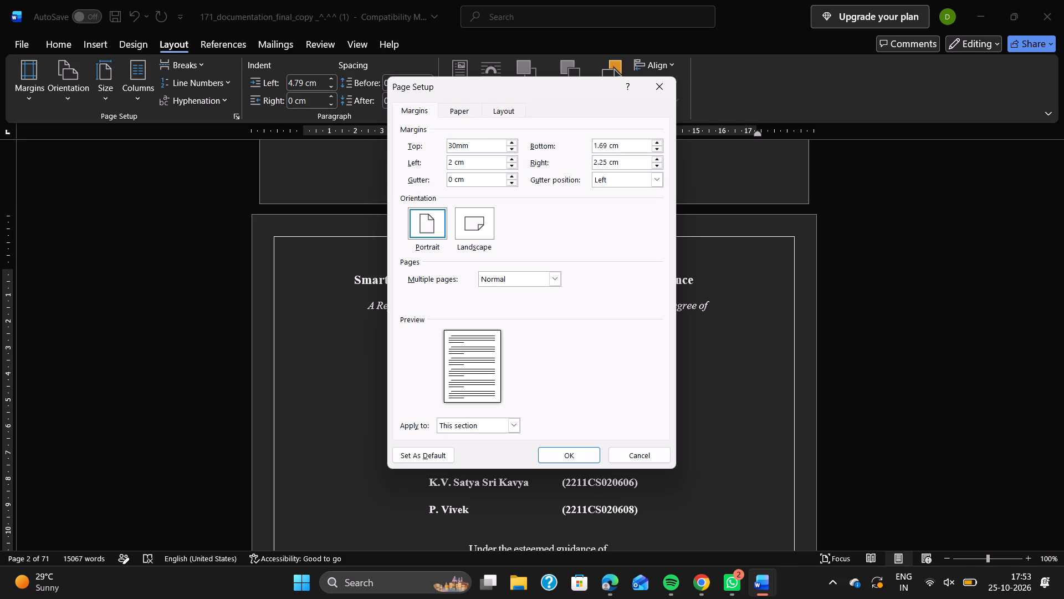
{"action": "left_click", "coordinate": [617, 145]}
{"action": "triple_click", "coordinate": [617, 145]}
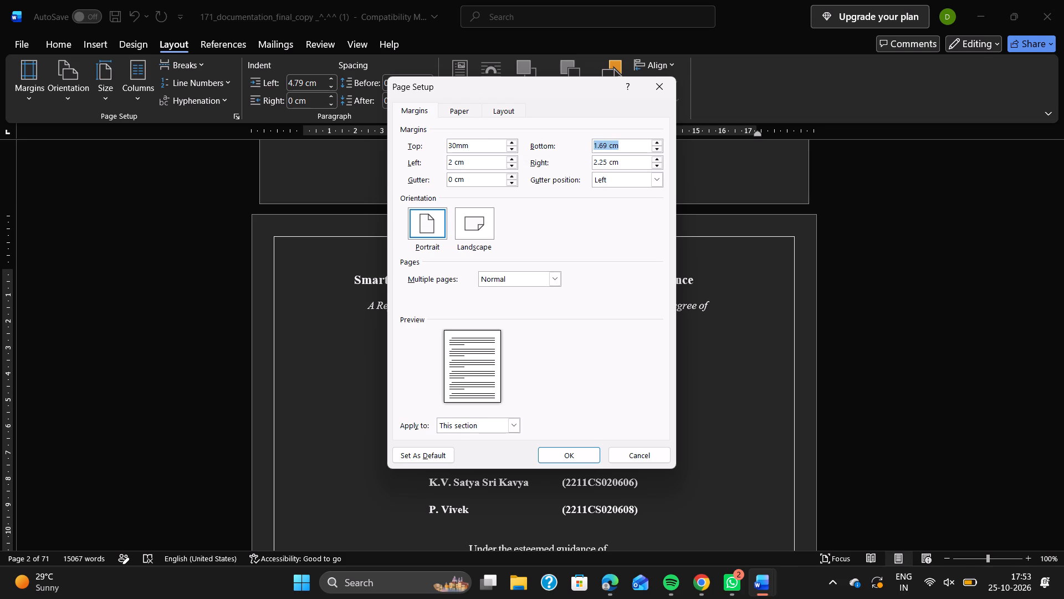
{"action": "type", "text": "30"}
{"action": "type", "text": "mm"}
Set the left and right margins to 35 mm and apply the page setup to this section only.
{"action": "double_click", "coordinate": [457, 164]}
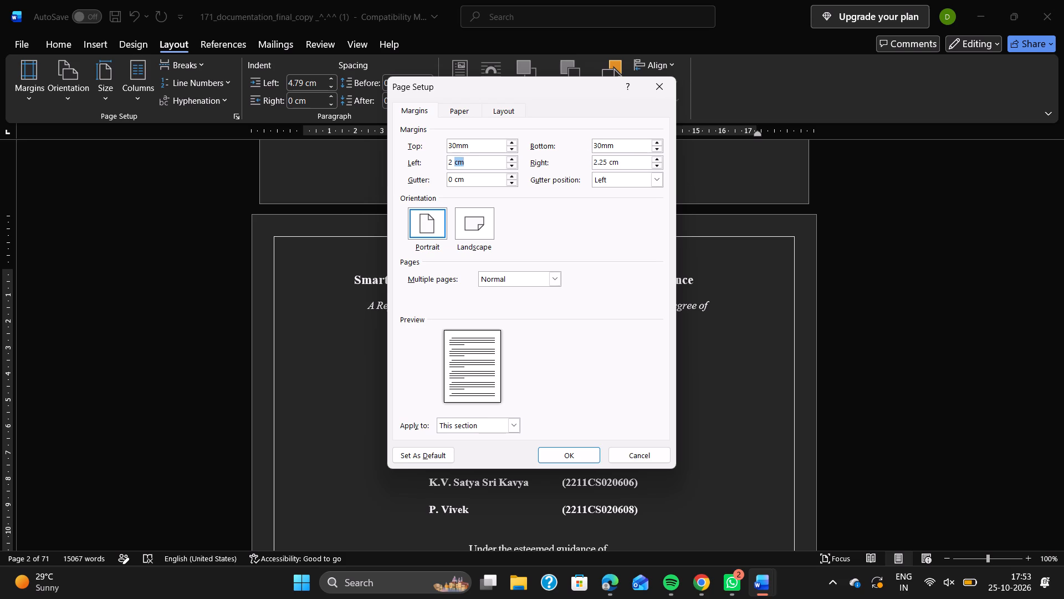
{"action": "triple_click", "coordinate": [457, 164]}
{"action": "type", "text": "35"}
{"action": "type", "text": "mm"}
{"action": "triple_click", "coordinate": [620, 159]}
{"action": "left_click", "coordinate": [620, 159]}
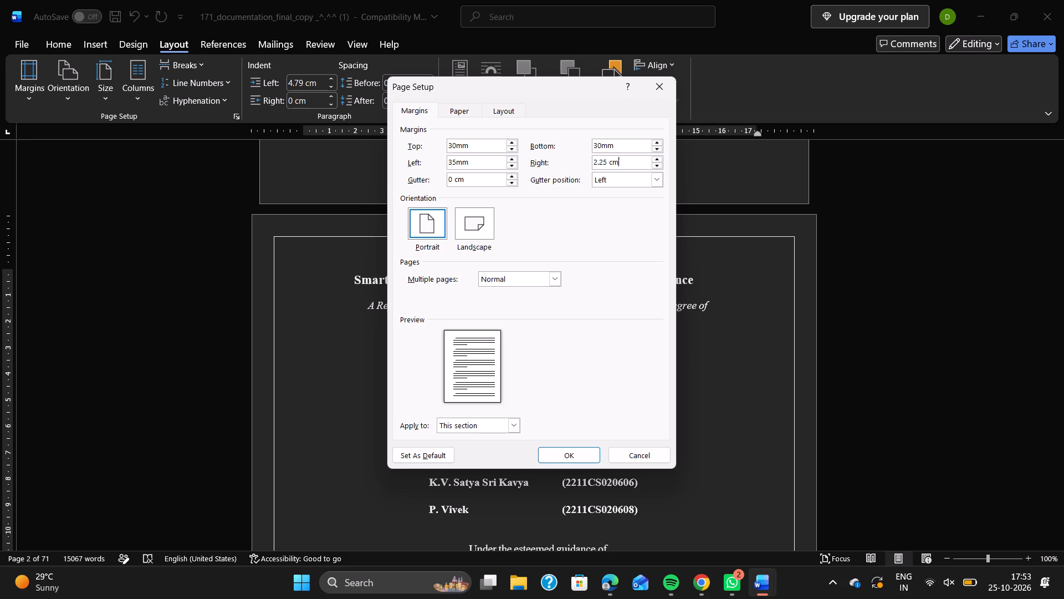
{"action": "triple_click", "coordinate": [620, 159]}
{"action": "type", "text": "35"}
{"action": "type", "text": "mm"}
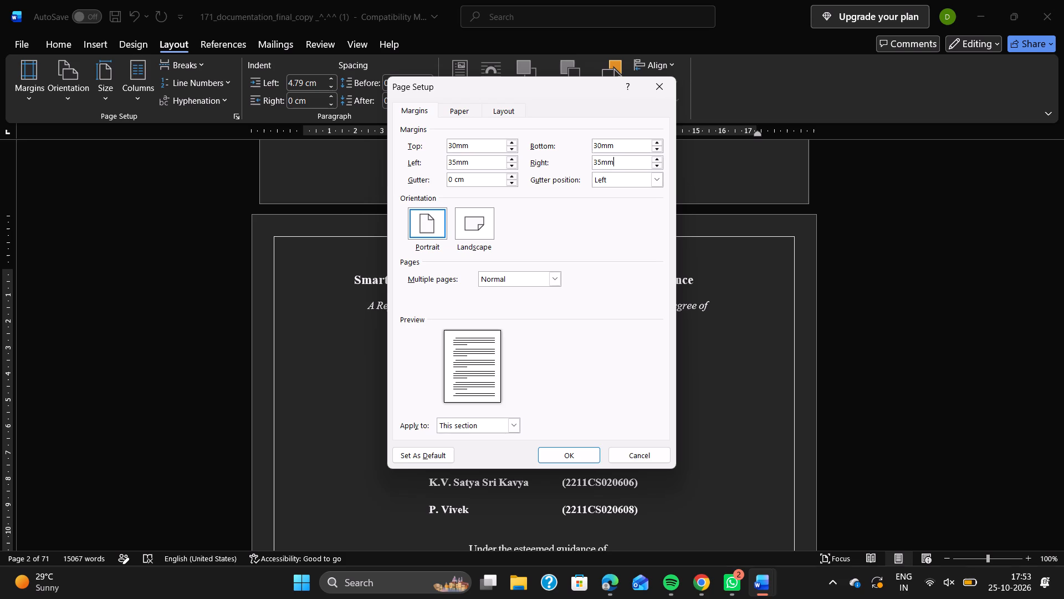
{"action": "left_click", "coordinate": [581, 451]}
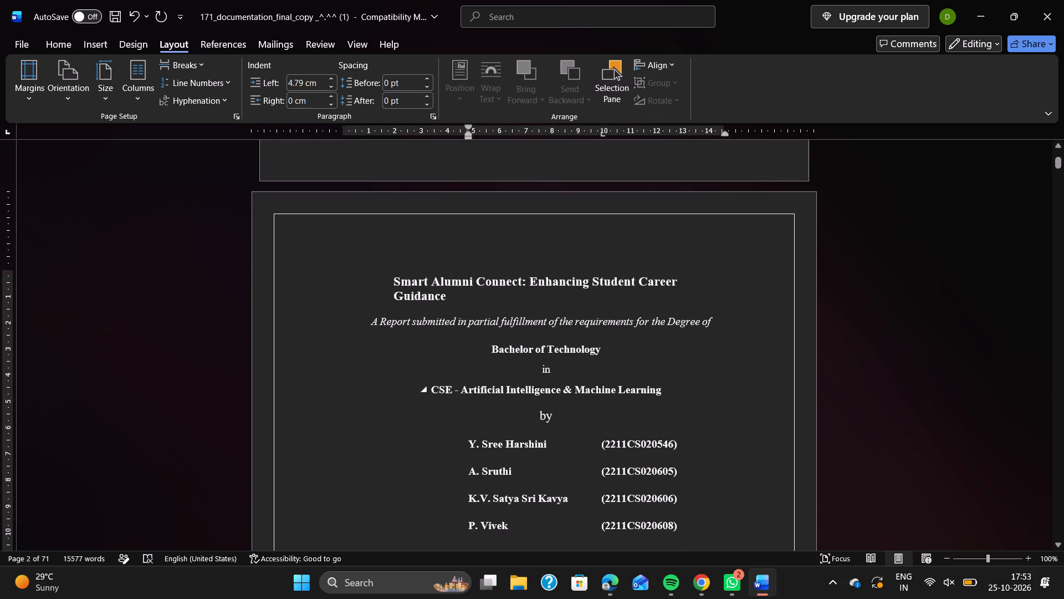
Review the report's front matter and Chapter 1 pages to check how the layout looks with the new margins.
{"action": "scroll", "coordinate": [657, 373], "scroll_direction": "down", "scroll_amount": 13}
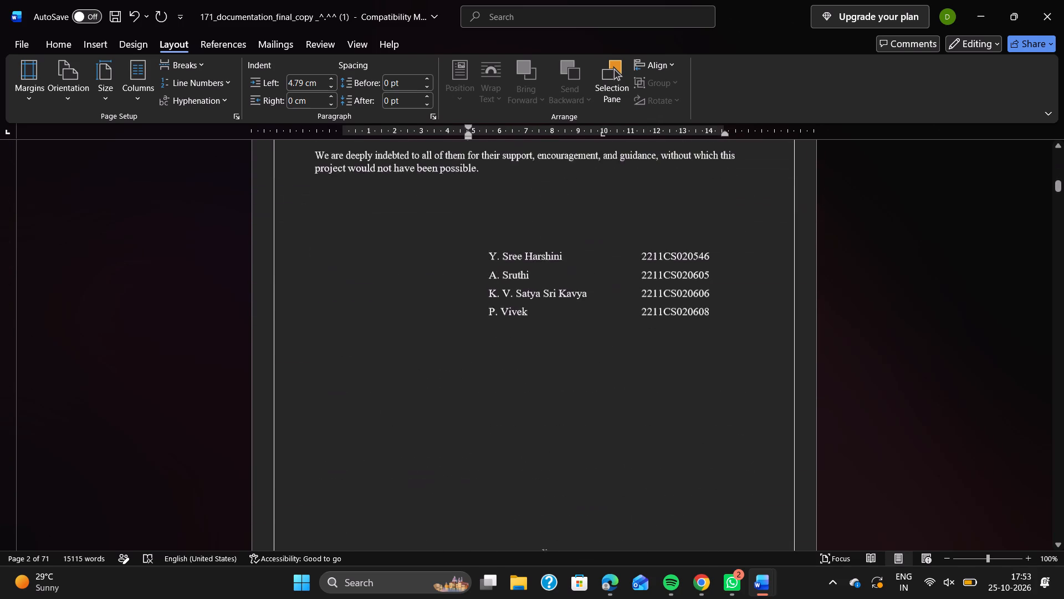
{"action": "scroll", "coordinate": [657, 373], "scroll_direction": "up", "scroll_amount": 3}
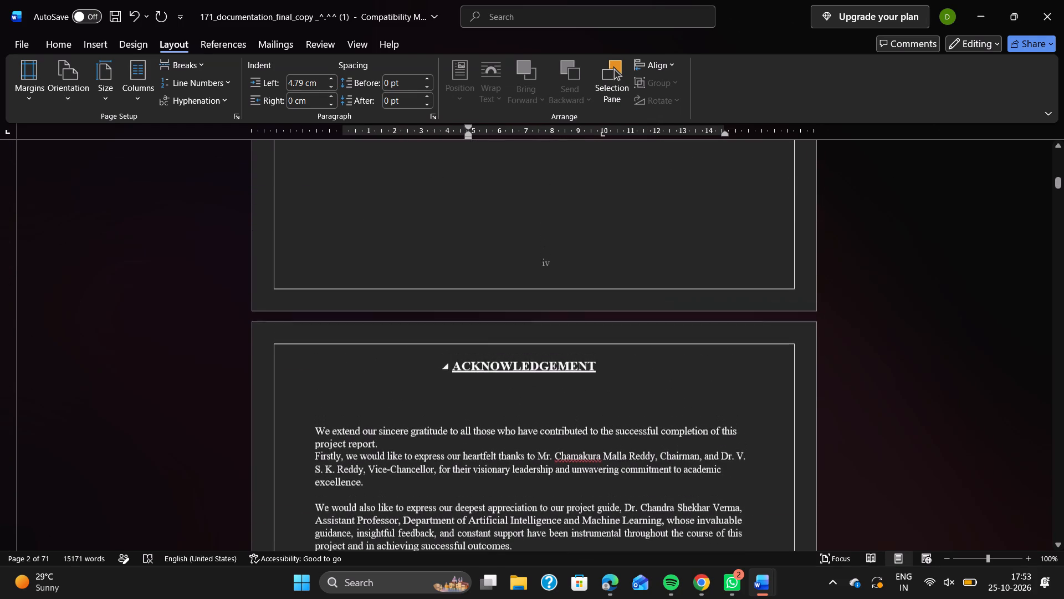
{"action": "scroll", "coordinate": [657, 373], "scroll_direction": "up", "scroll_amount": 3}
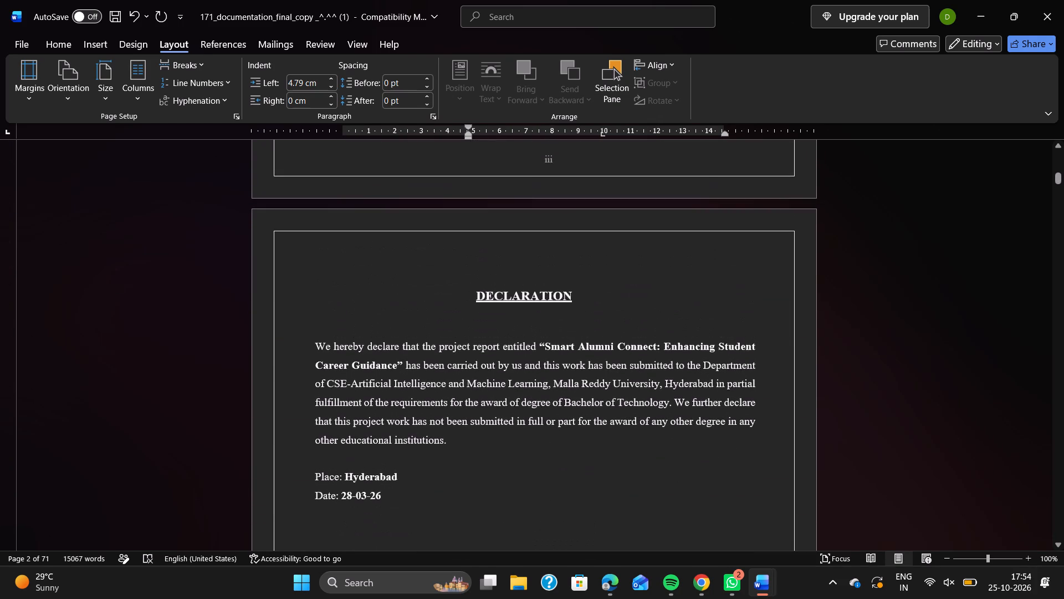
{"action": "scroll", "coordinate": [650, 444], "scroll_direction": "down", "scroll_amount": 7}
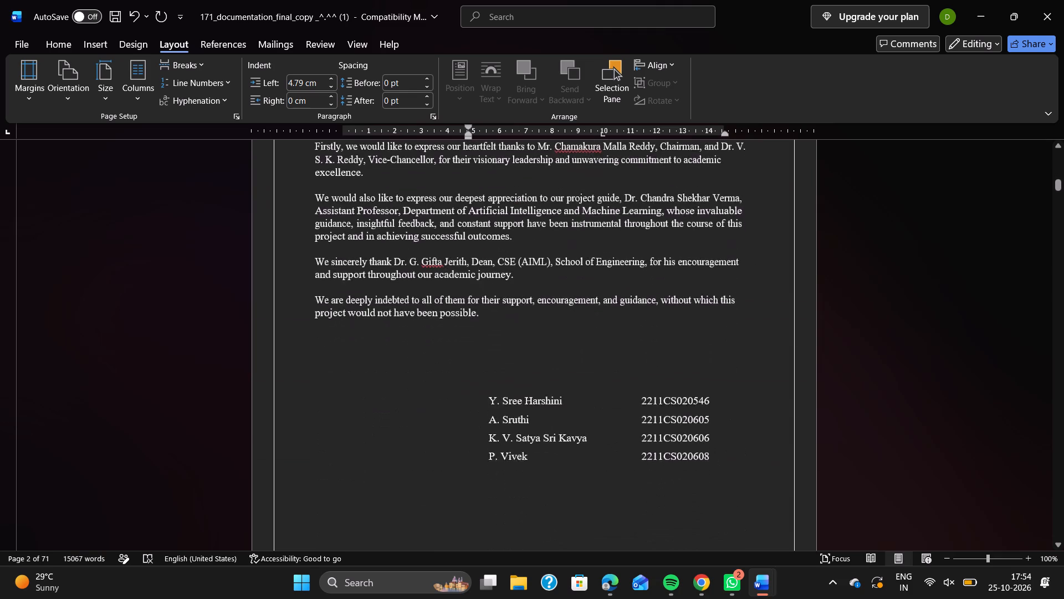
{"action": "scroll", "coordinate": [650, 444], "scroll_direction": "down", "scroll_amount": 7}
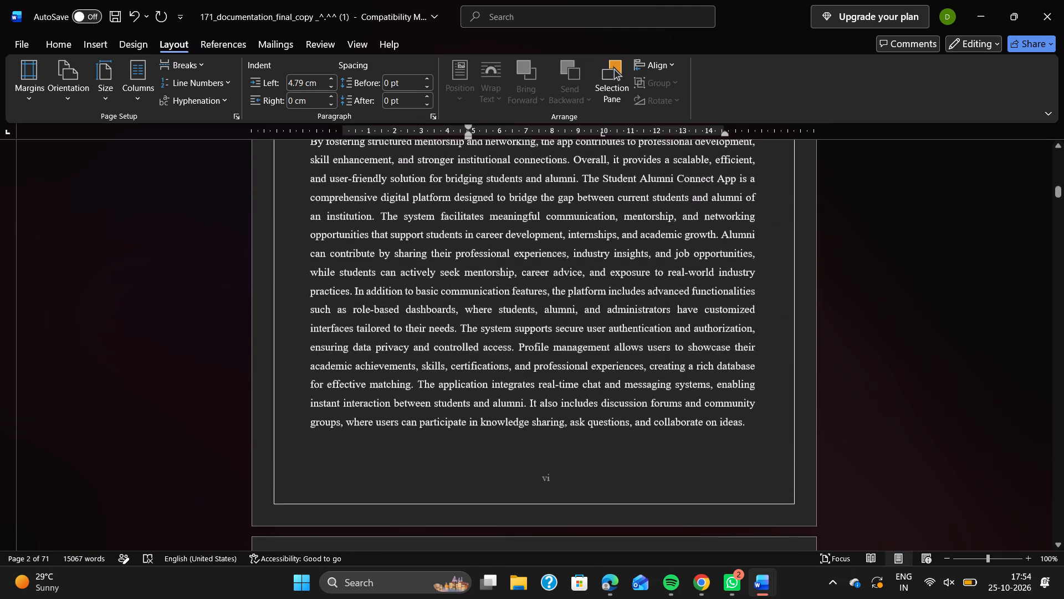
{"action": "scroll", "coordinate": [650, 444], "scroll_direction": "down", "scroll_amount": 8}
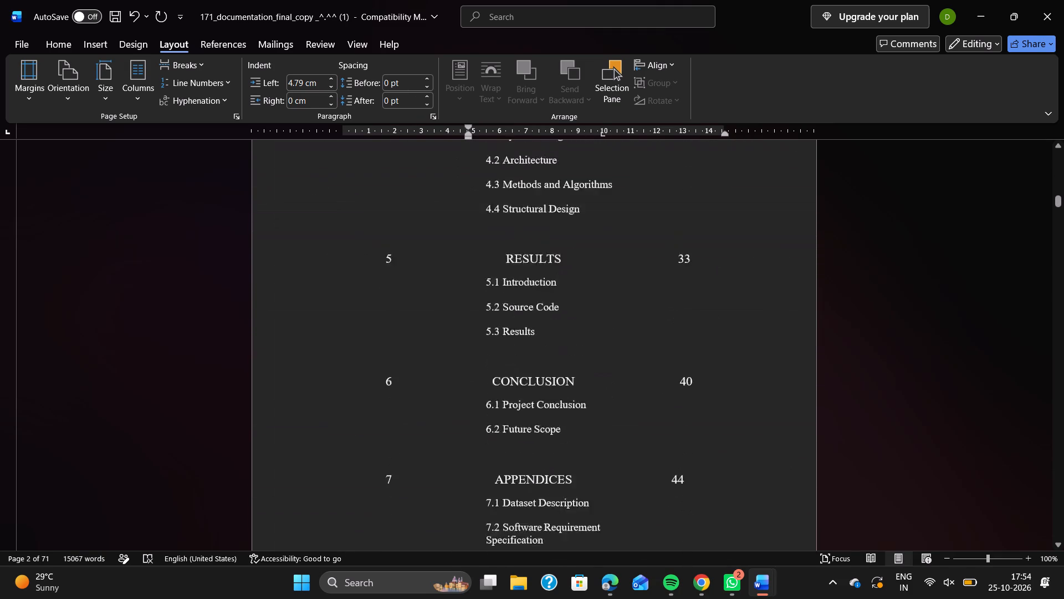
{"action": "scroll", "coordinate": [650, 444], "scroll_direction": "down", "scroll_amount": 8}
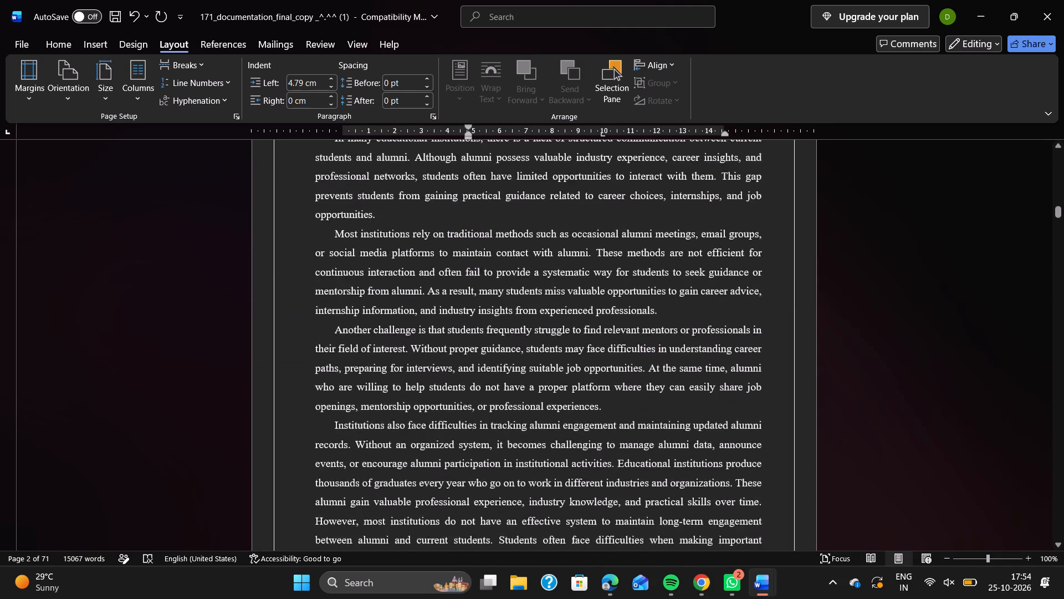
{"action": "scroll", "coordinate": [650, 444], "scroll_direction": "down", "scroll_amount": 2}
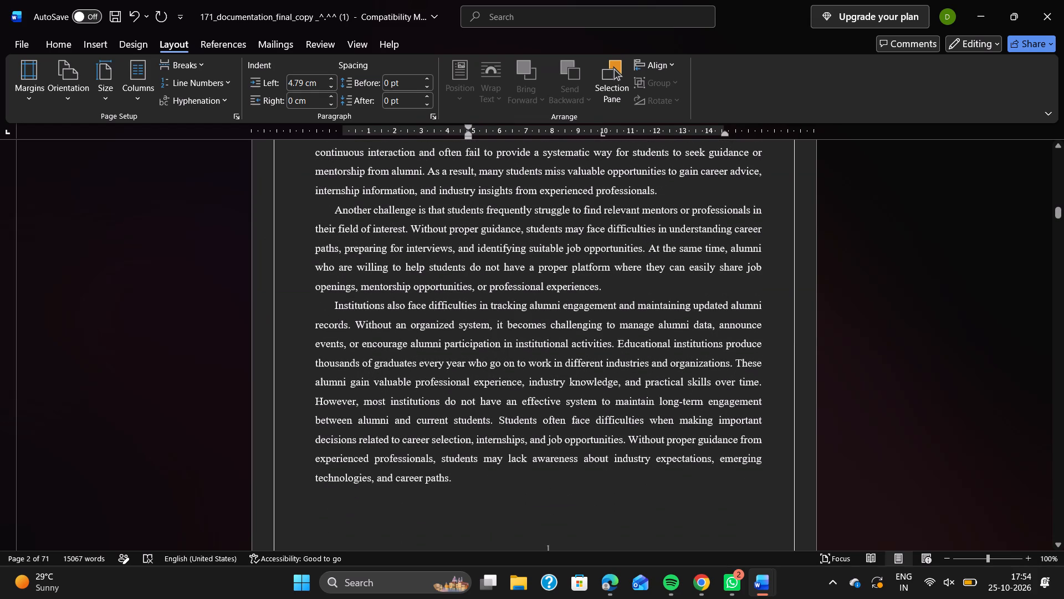
{"action": "scroll", "coordinate": [650, 444], "scroll_direction": "up", "scroll_amount": 2}
{"action": "scroll", "coordinate": [650, 444], "scroll_direction": "down", "scroll_amount": 1}
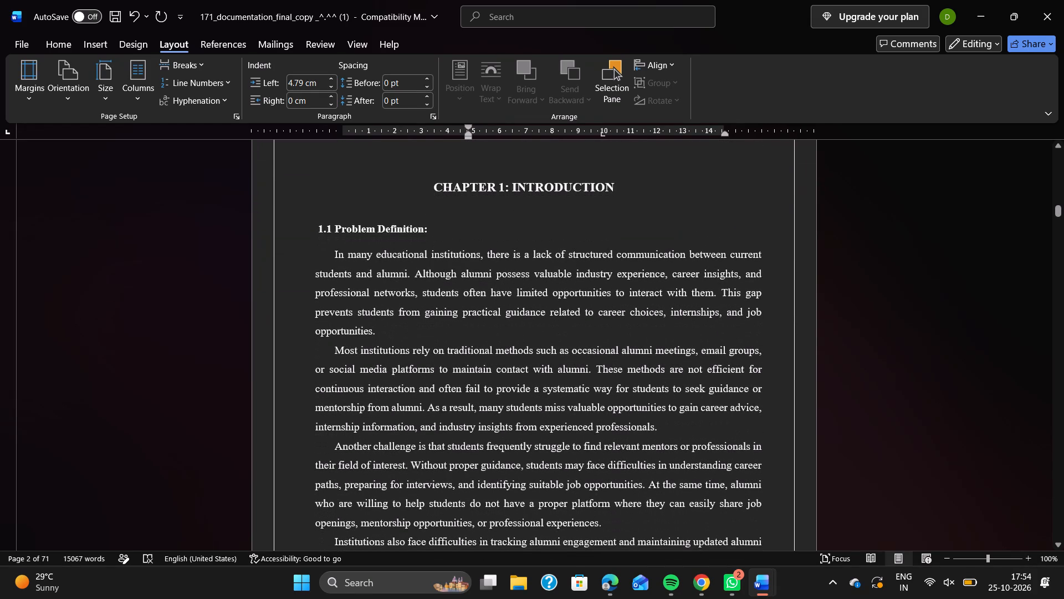
{"action": "scroll", "coordinate": [650, 444], "scroll_direction": "down", "scroll_amount": 2}
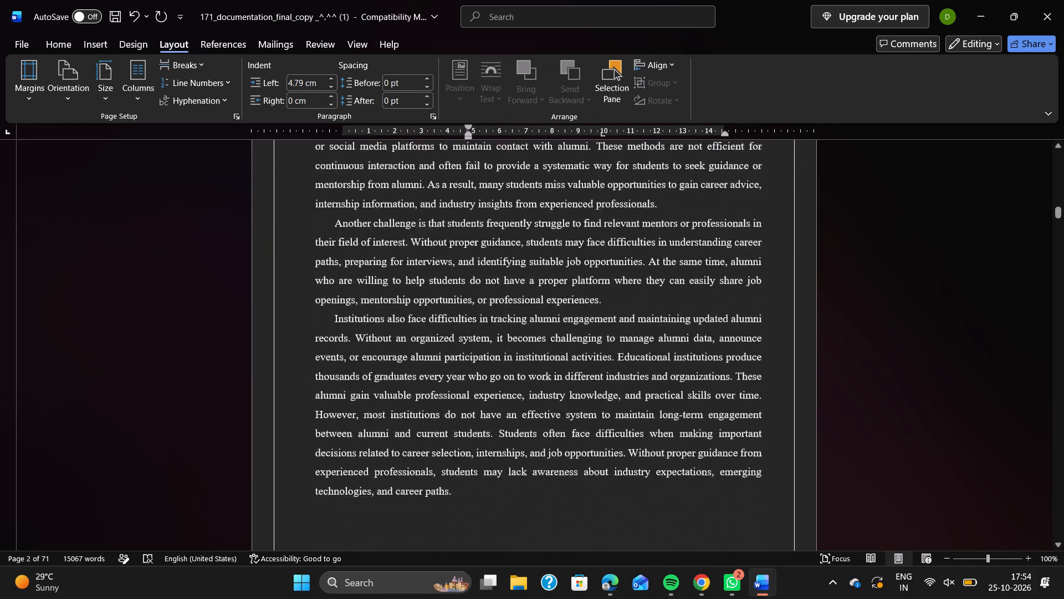
{"action": "scroll", "coordinate": [650, 444], "scroll_direction": "down", "scroll_amount": 4}
{"action": "scroll", "coordinate": [650, 444], "scroll_direction": "up", "scroll_amount": 8}
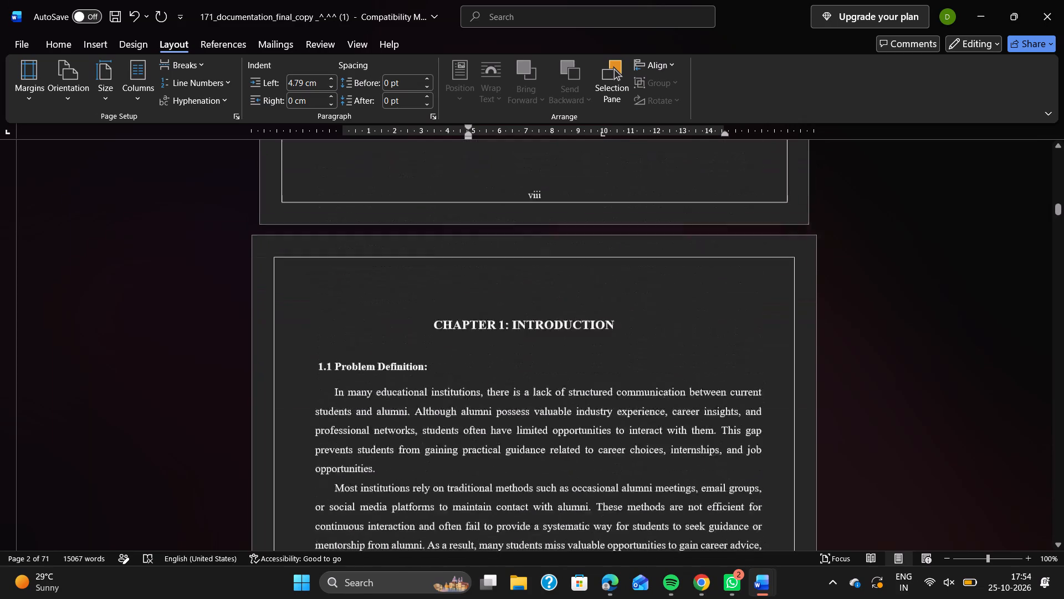
Compare the layout of the cover page with the inner title page that follows it.
{"action": "scroll", "coordinate": [650, 444], "scroll_direction": "up", "scroll_amount": 12}
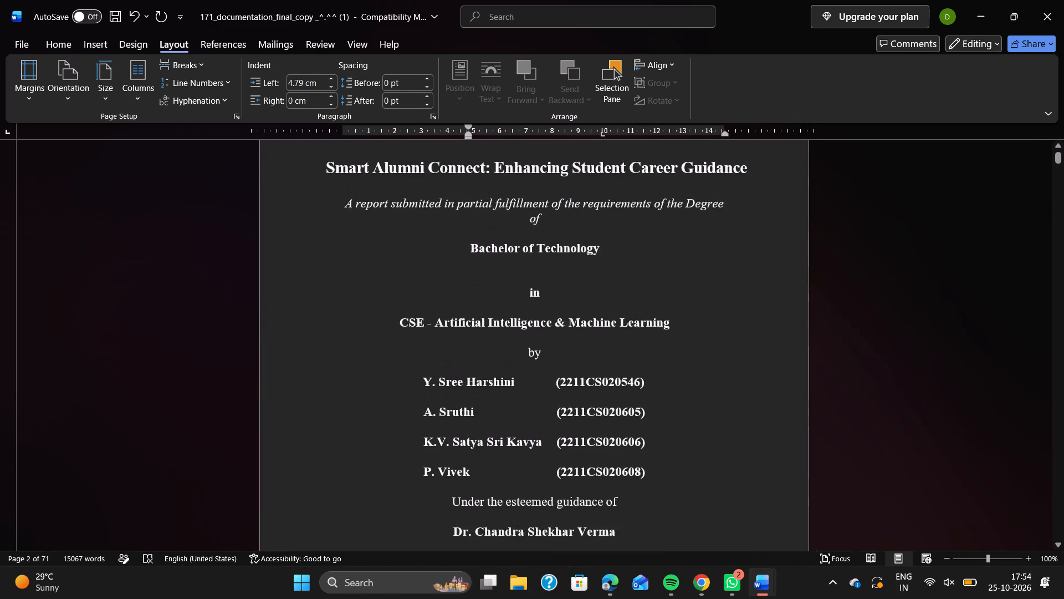
{"action": "scroll", "coordinate": [650, 444], "scroll_direction": "up", "scroll_amount": 2}
{"action": "scroll", "coordinate": [591, 387], "scroll_direction": "down", "scroll_amount": 1}
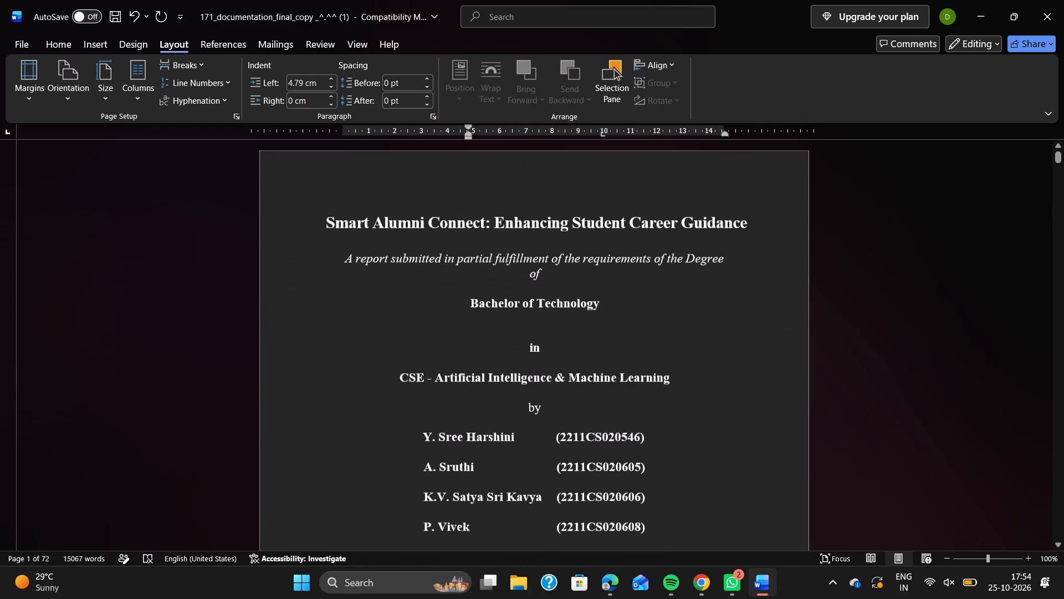
{"action": "scroll", "coordinate": [591, 387], "scroll_direction": "down", "scroll_amount": 3}
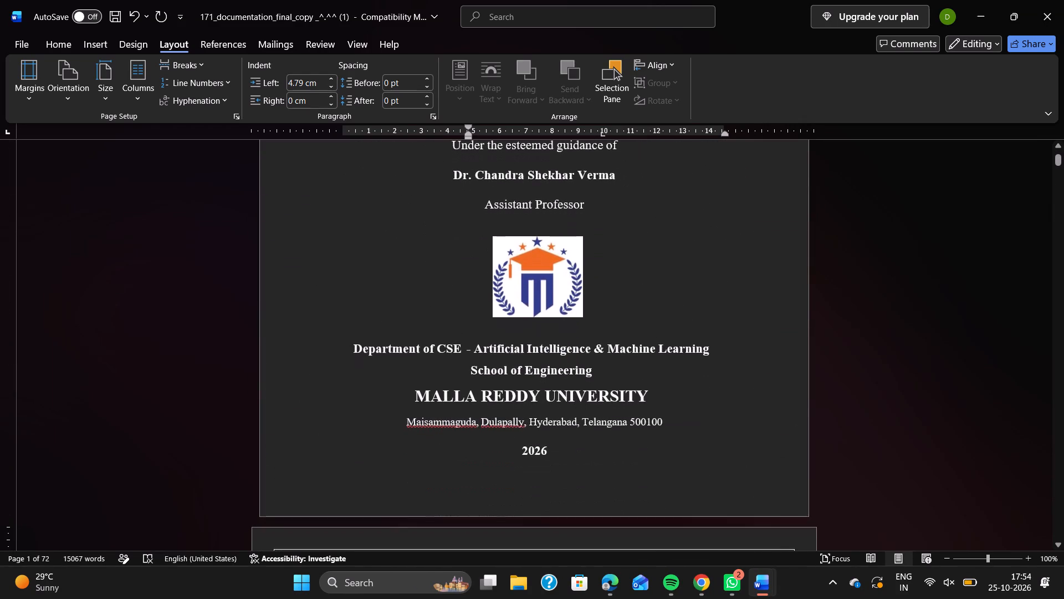
{"action": "scroll", "coordinate": [591, 387], "scroll_direction": "up", "scroll_amount": 1}
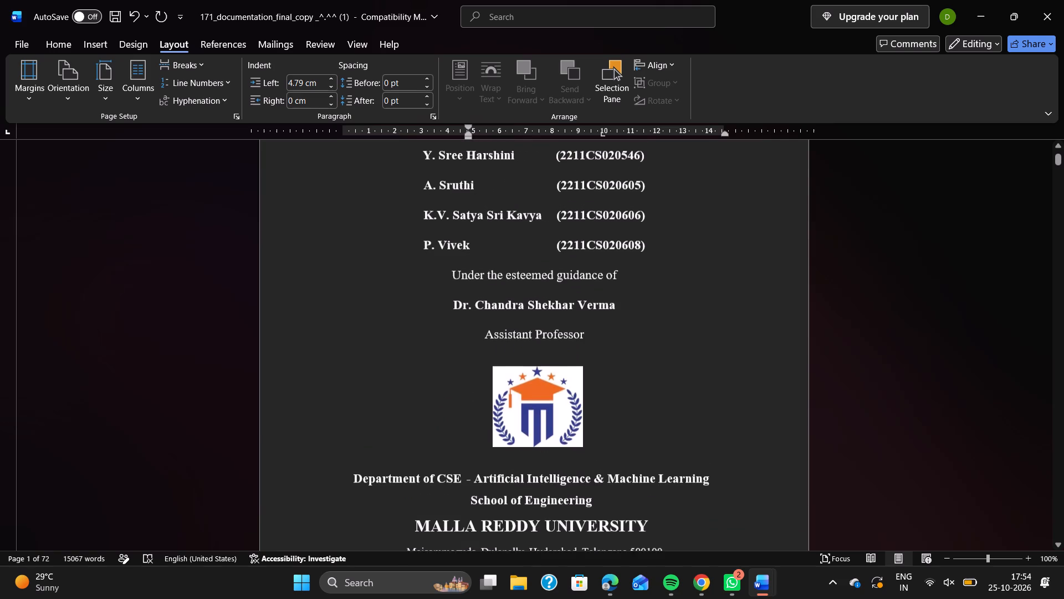
{"action": "scroll", "coordinate": [591, 387], "scroll_direction": "up", "scroll_amount": 1}
{"action": "scroll", "coordinate": [591, 387], "scroll_direction": "down", "scroll_amount": 2}
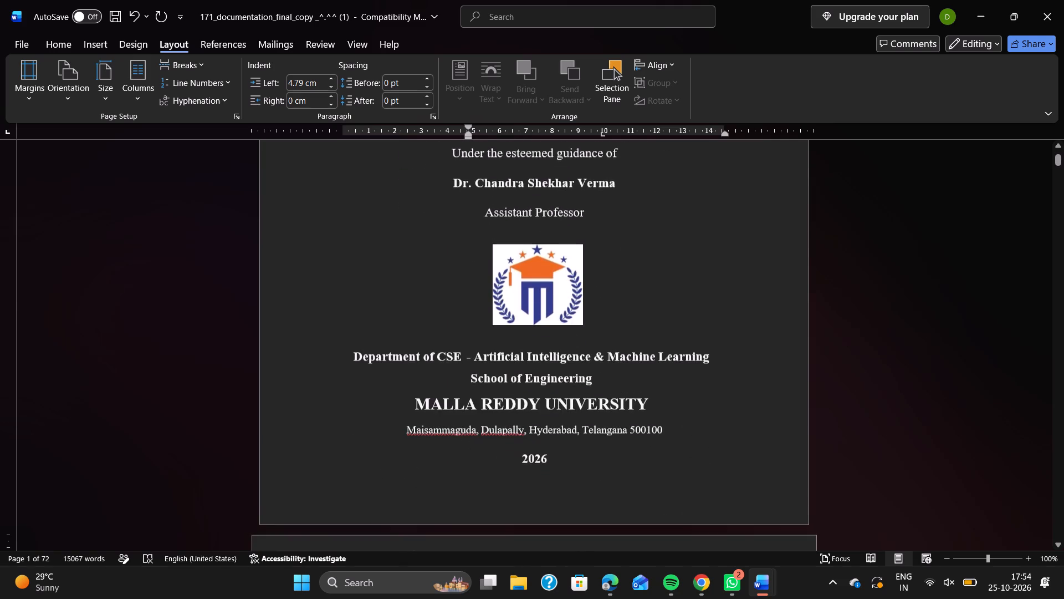
{"action": "scroll", "coordinate": [591, 387], "scroll_direction": "down", "scroll_amount": 4}
{"action": "scroll", "coordinate": [591, 387], "scroll_direction": "up", "scroll_amount": 2}
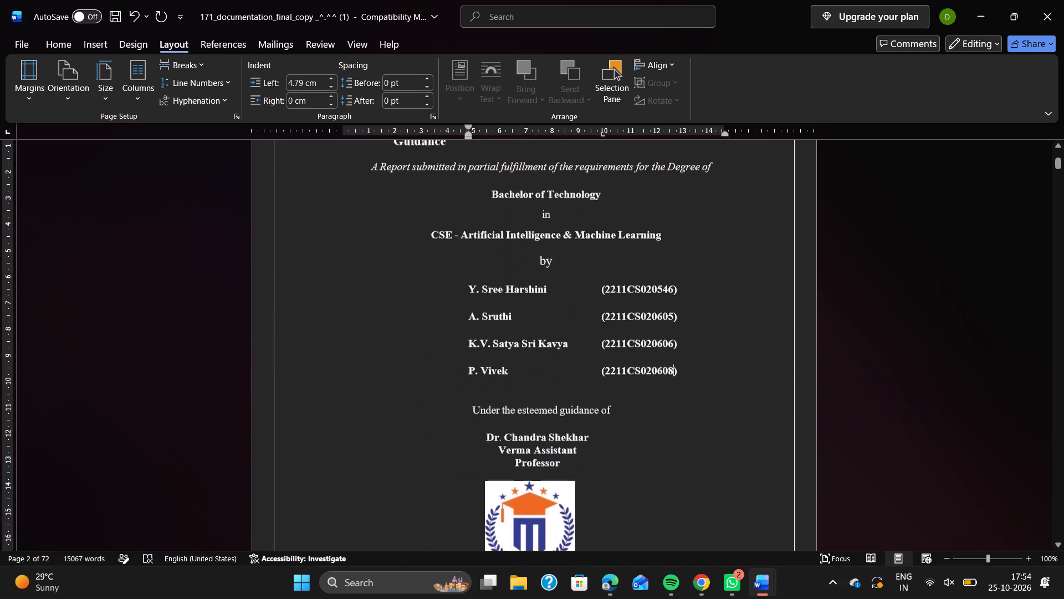
Reduce the left indent of the project title on the inner title page to 1.25 cm.
{"action": "scroll", "coordinate": [591, 387], "scroll_direction": "up", "scroll_amount": 2}
{"action": "left_click", "coordinate": [395, 350]}
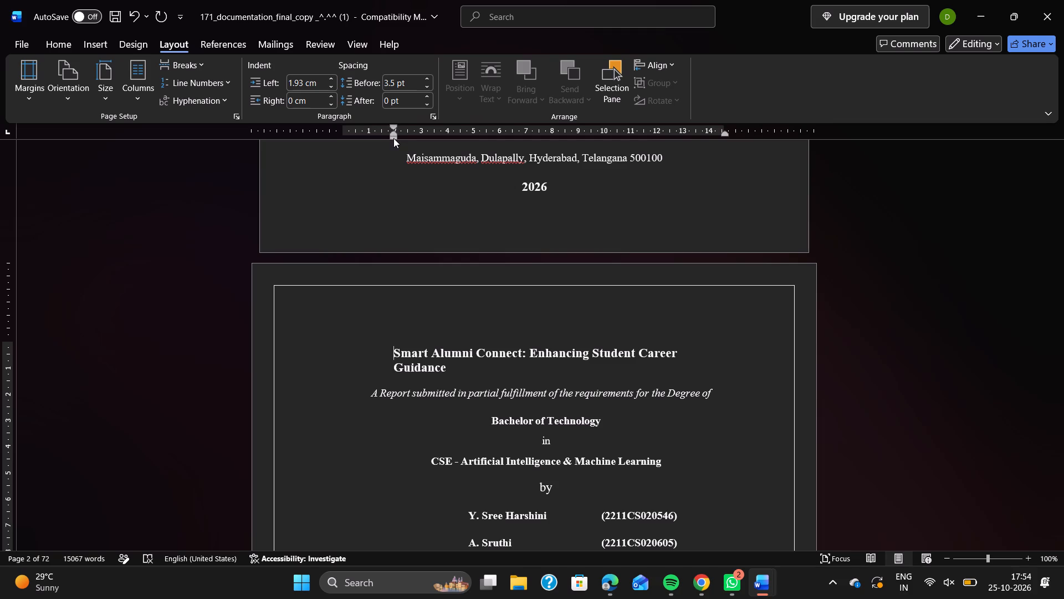
{"action": "left_click_drag", "start_coordinate": [393, 138], "coordinate": [369, 140]}
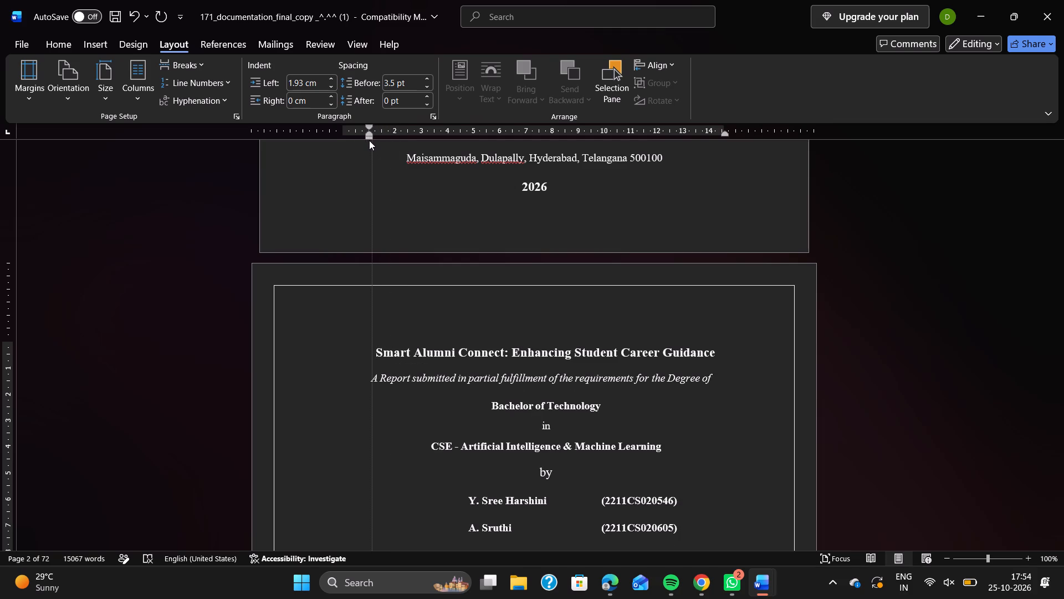
{"action": "left_click_drag", "start_coordinate": [369, 140], "coordinate": [375, 140]}
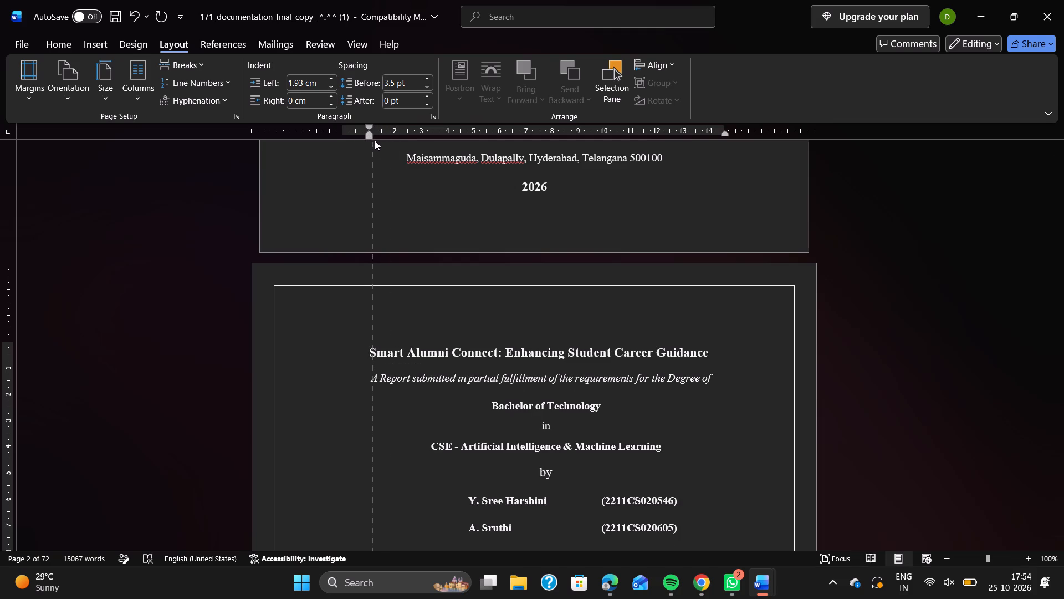
{"action": "left_click_drag", "start_coordinate": [375, 140], "coordinate": [373, 140]}
Set the left indent of each of the four student name lines on the inner title page to 3.5 cm.
{"action": "scroll", "coordinate": [546, 381], "scroll_direction": "down", "scroll_amount": 1}
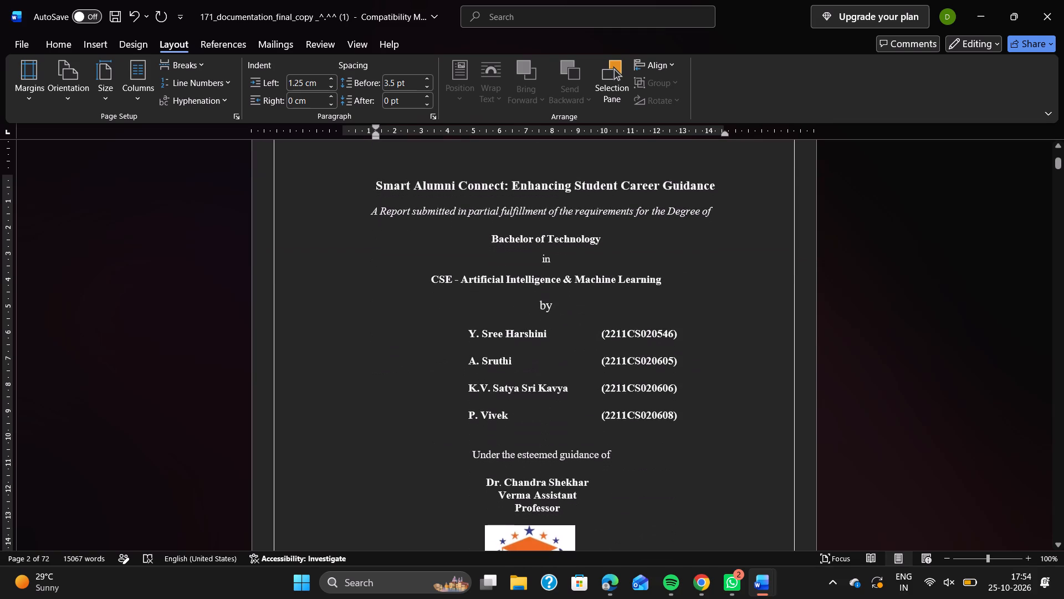
{"action": "left_click", "coordinate": [463, 335]}
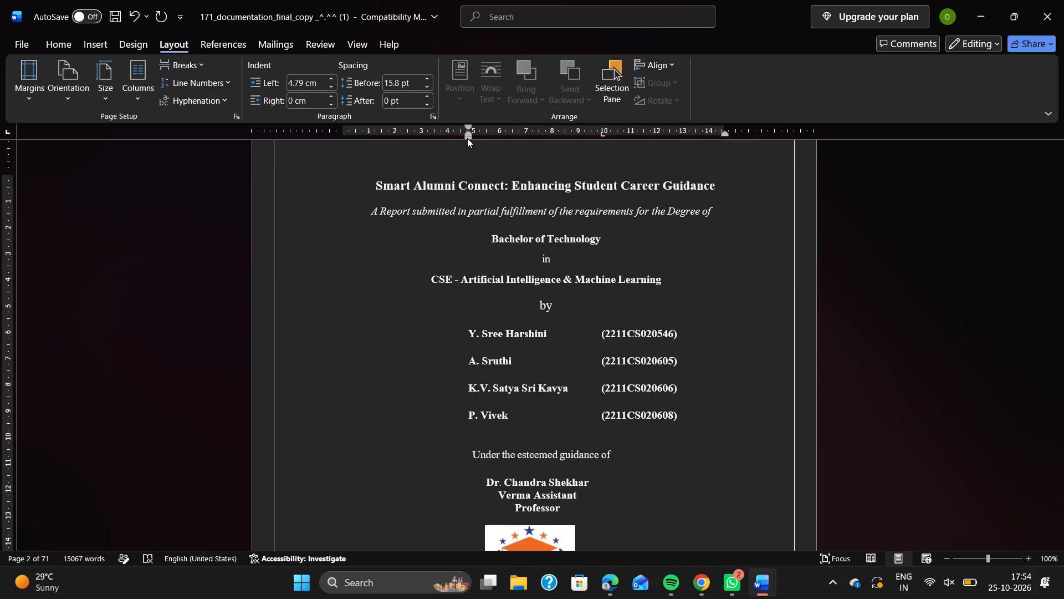
{"action": "left_click_drag", "start_coordinate": [467, 138], "coordinate": [462, 139]}
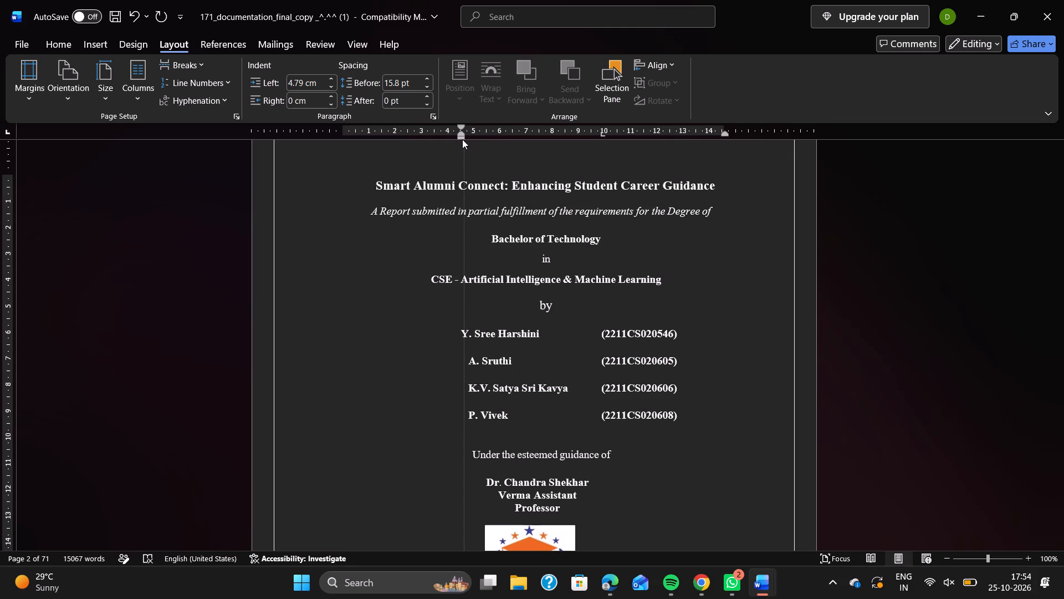
{"action": "left_click_drag", "start_coordinate": [462, 139], "coordinate": [447, 140]}
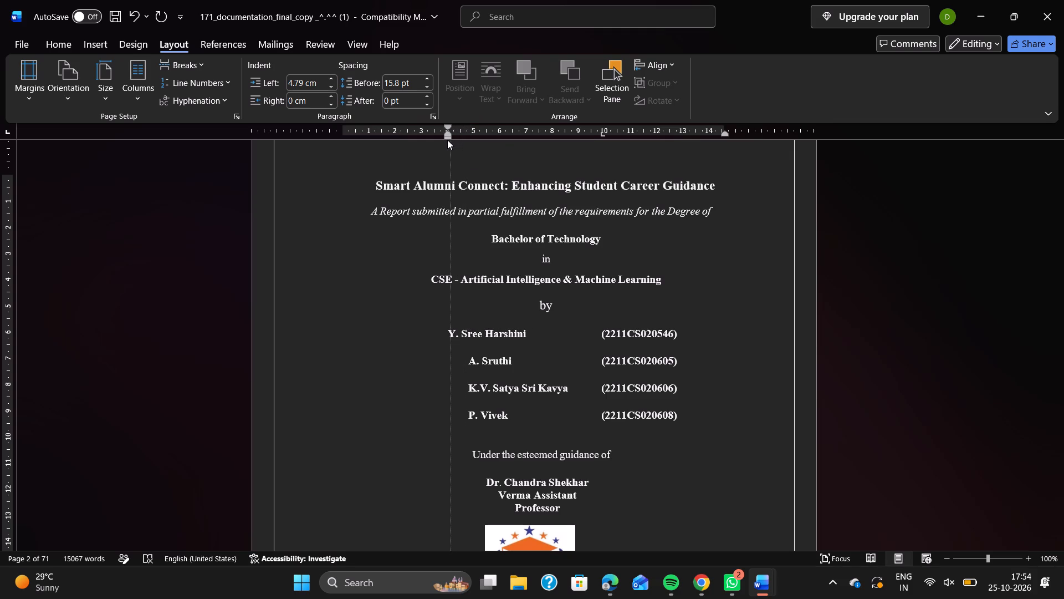
{"action": "left_click_drag", "start_coordinate": [447, 140], "coordinate": [446, 140]}
{"action": "left_click_drag", "start_coordinate": [446, 140], "coordinate": [433, 140]}
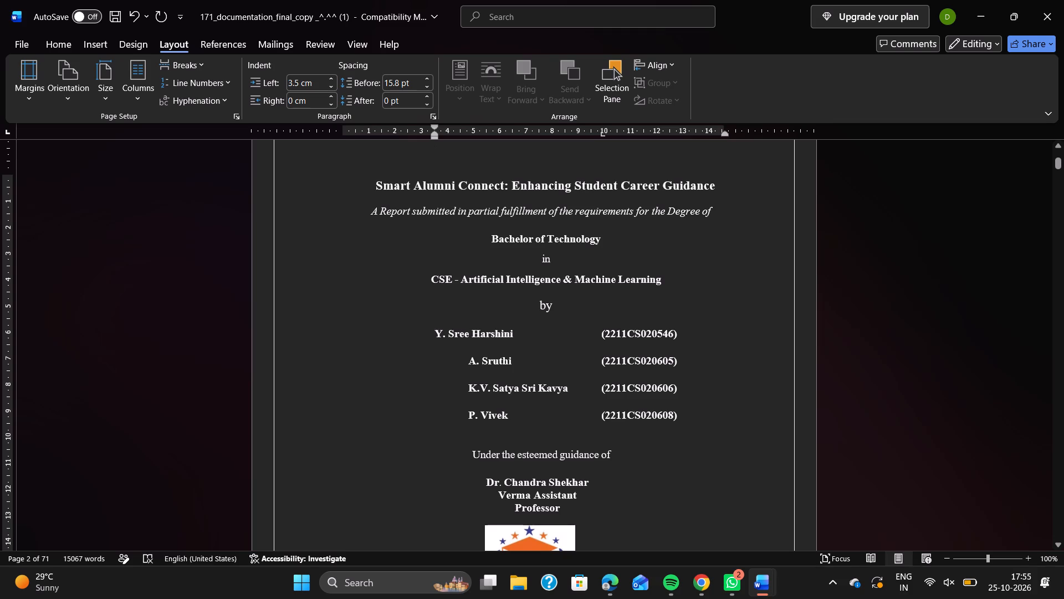
{"action": "key", "text": "Down"}
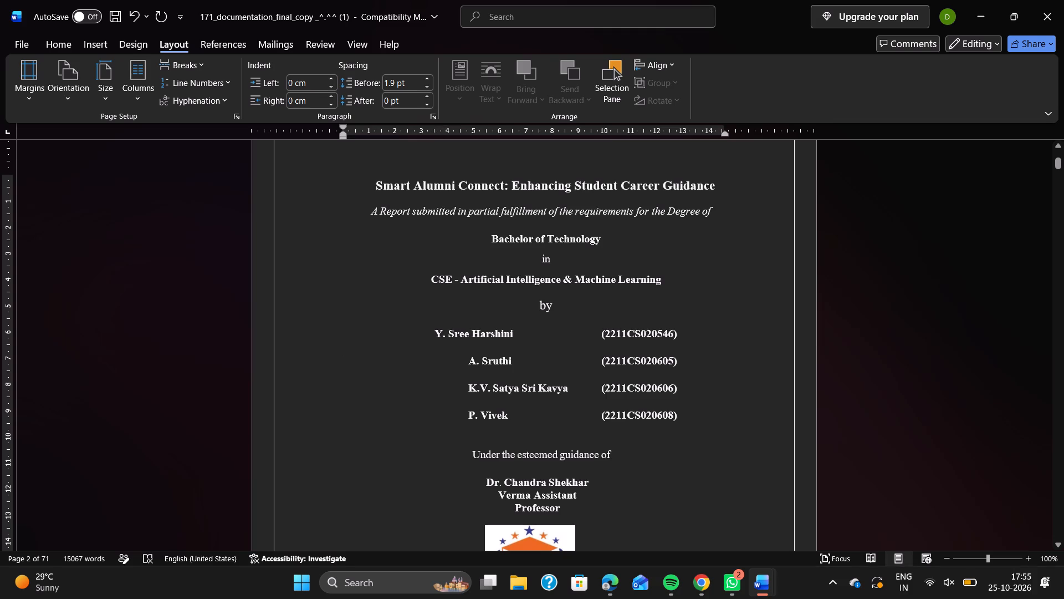
{"action": "left_click", "coordinate": [465, 358]}
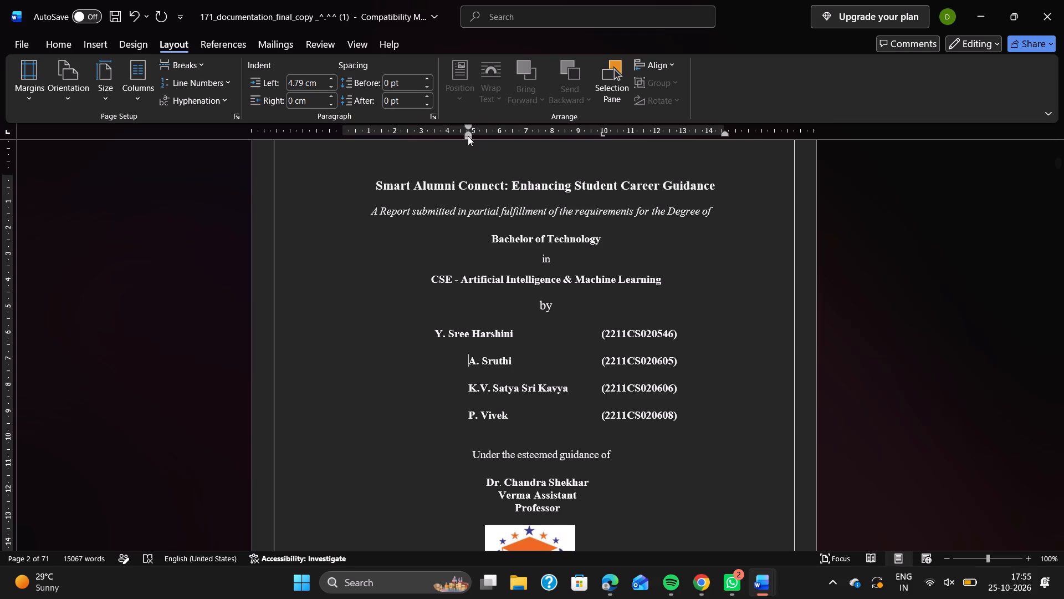
{"action": "left_click_drag", "start_coordinate": [467, 136], "coordinate": [433, 140]}
{"action": "left_click", "coordinate": [466, 390]}
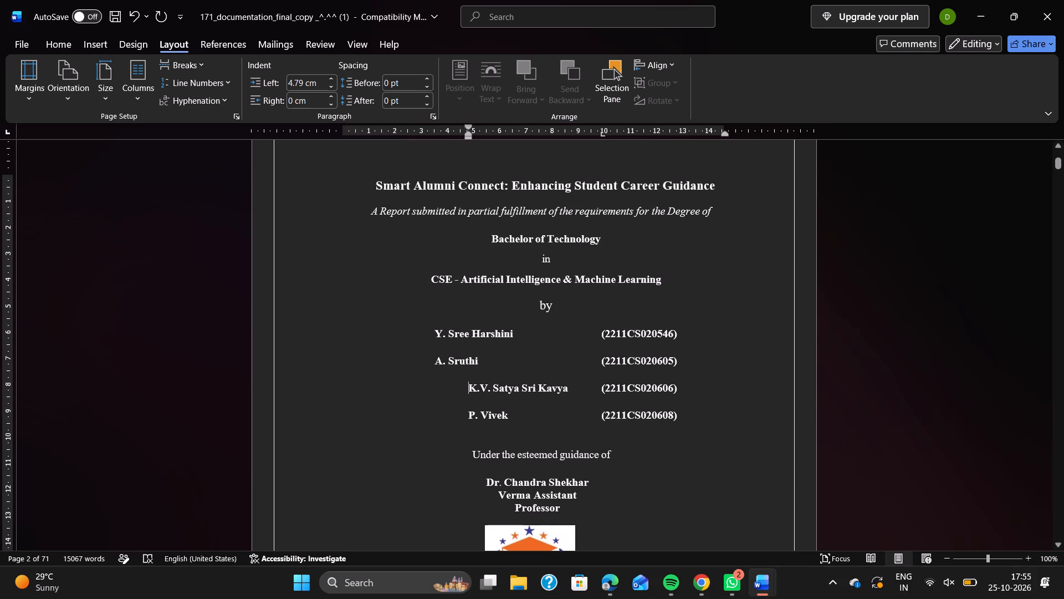
{"action": "left_click_drag", "start_coordinate": [468, 136], "coordinate": [435, 142]}
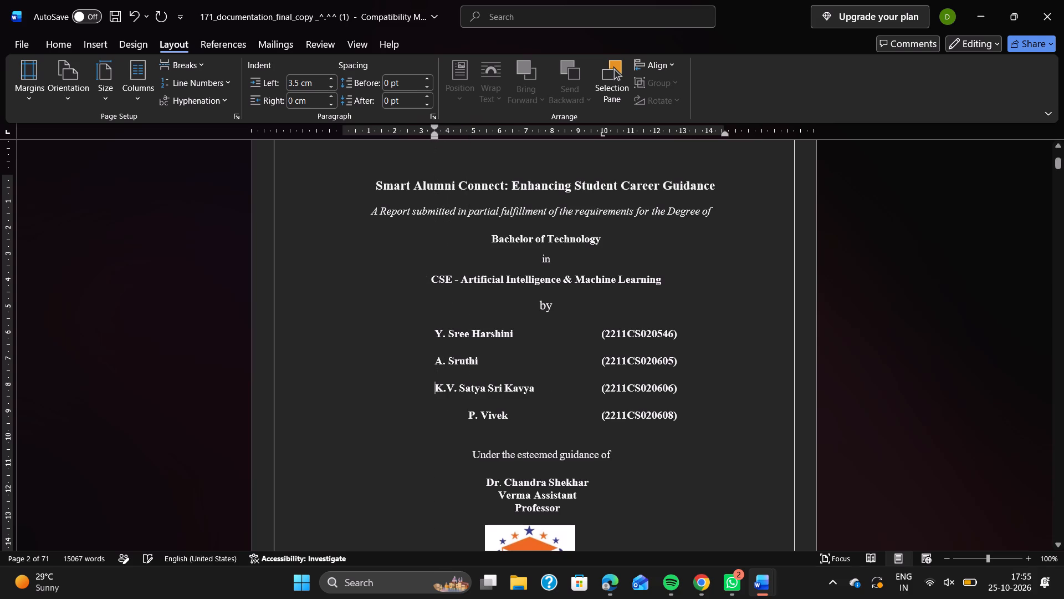
{"action": "left_click", "coordinate": [465, 415]}
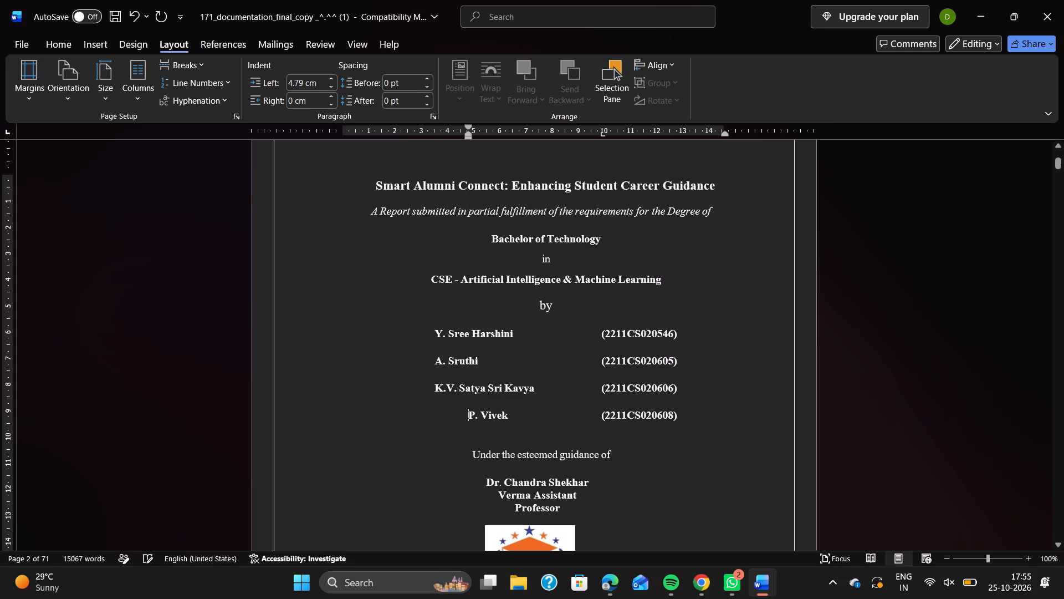
{"action": "left_click_drag", "start_coordinate": [467, 137], "coordinate": [431, 139]}
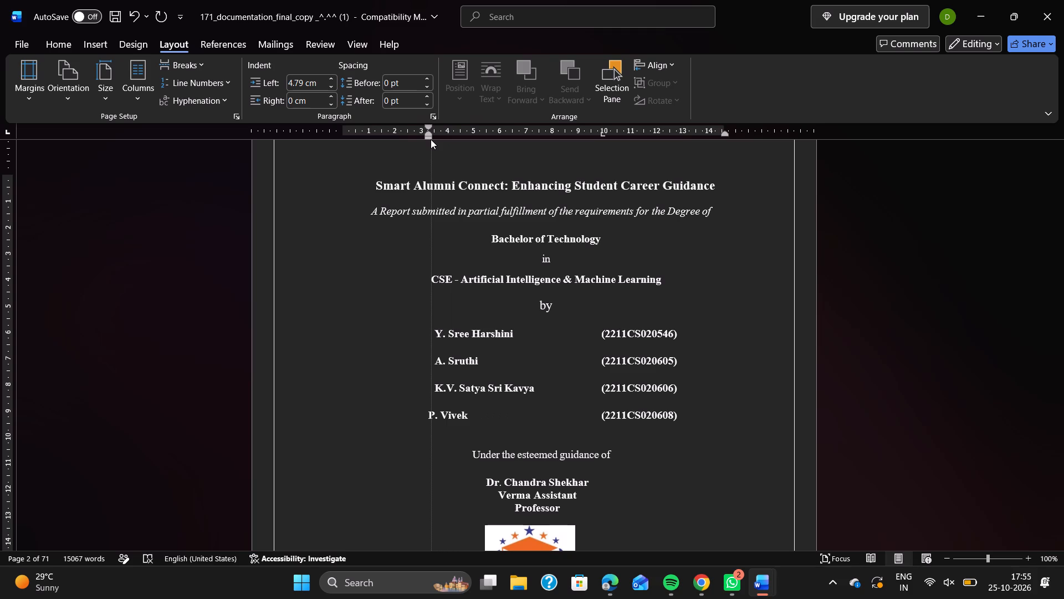
{"action": "left_click_drag", "start_coordinate": [431, 139], "coordinate": [437, 139]}
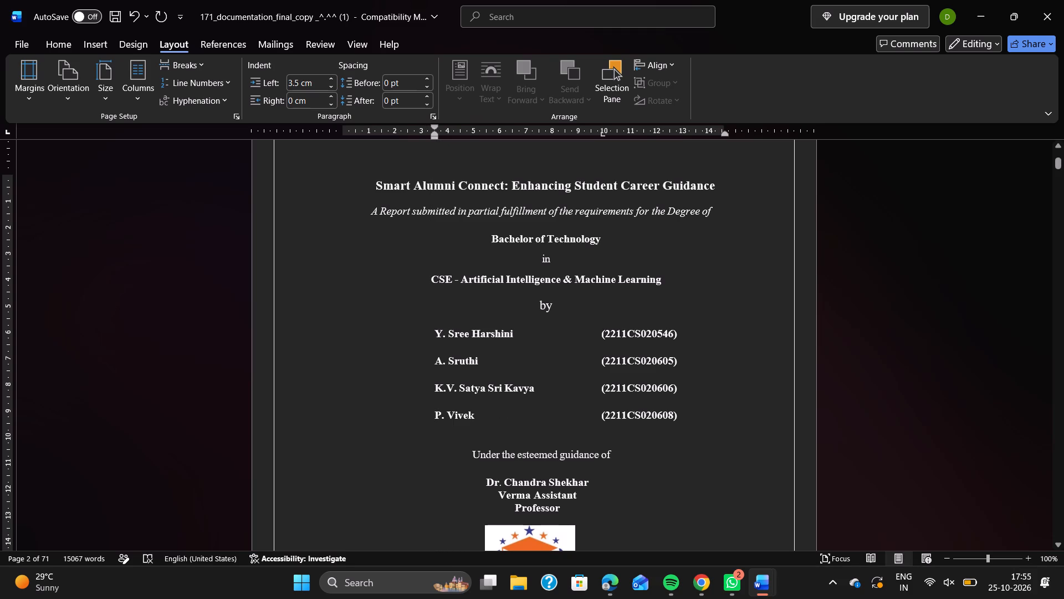
Move the university logo on the inner title page so it is centred horizontally on the page.
{"action": "left_click", "coordinate": [595, 333]}
{"action": "scroll", "coordinate": [613, 384], "scroll_direction": "down", "scroll_amount": 1}
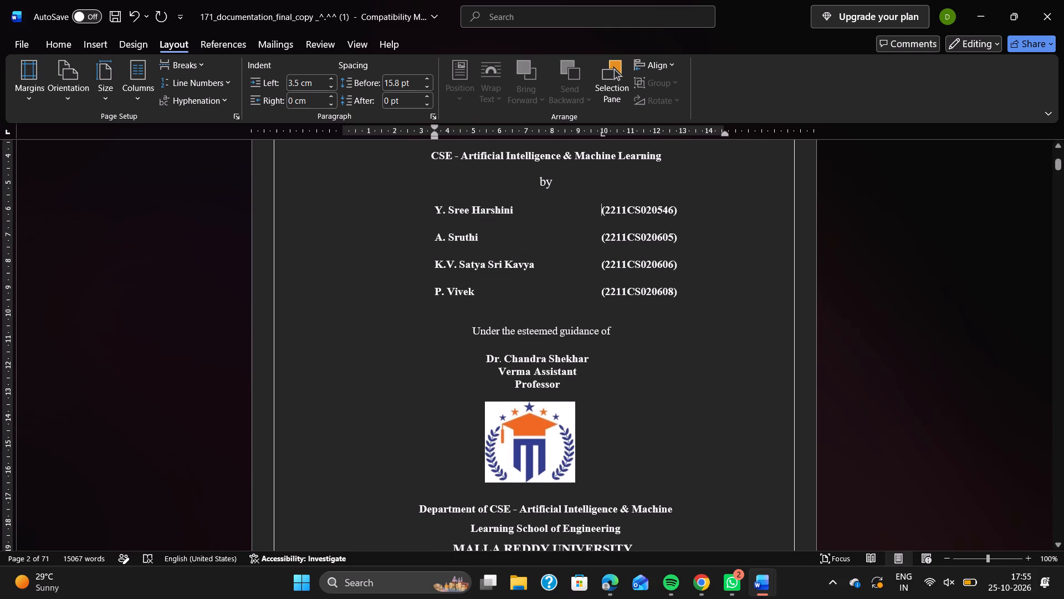
{"action": "scroll", "coordinate": [592, 414], "scroll_direction": "down", "scroll_amount": 2}
{"action": "scroll", "coordinate": [592, 414], "scroll_direction": "up", "scroll_amount": 1}
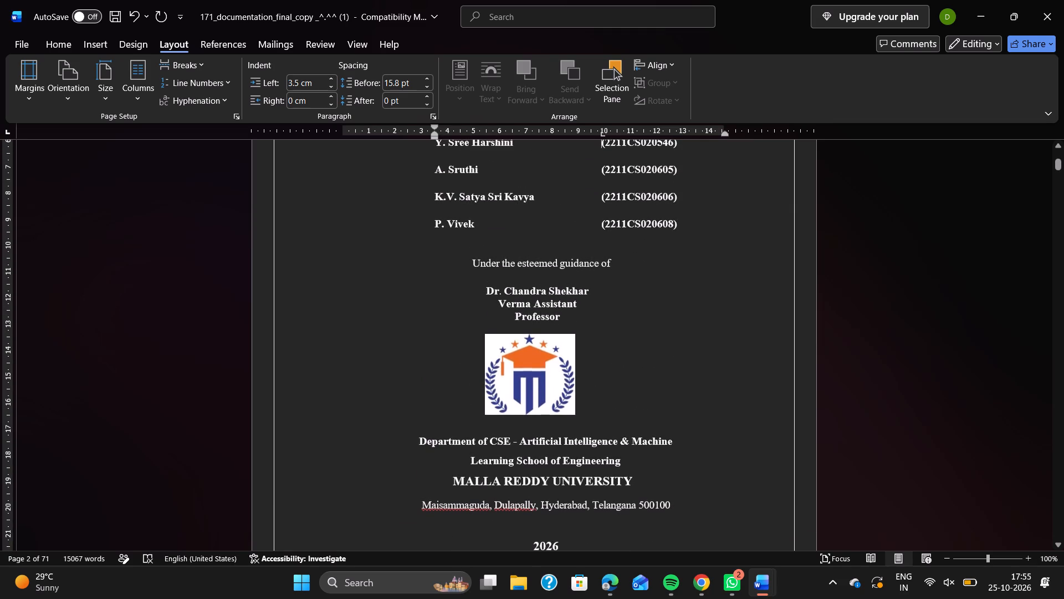
{"action": "left_click", "coordinate": [517, 381]}
{"action": "left_click_drag", "start_coordinate": [529, 373], "coordinate": [536, 373]}
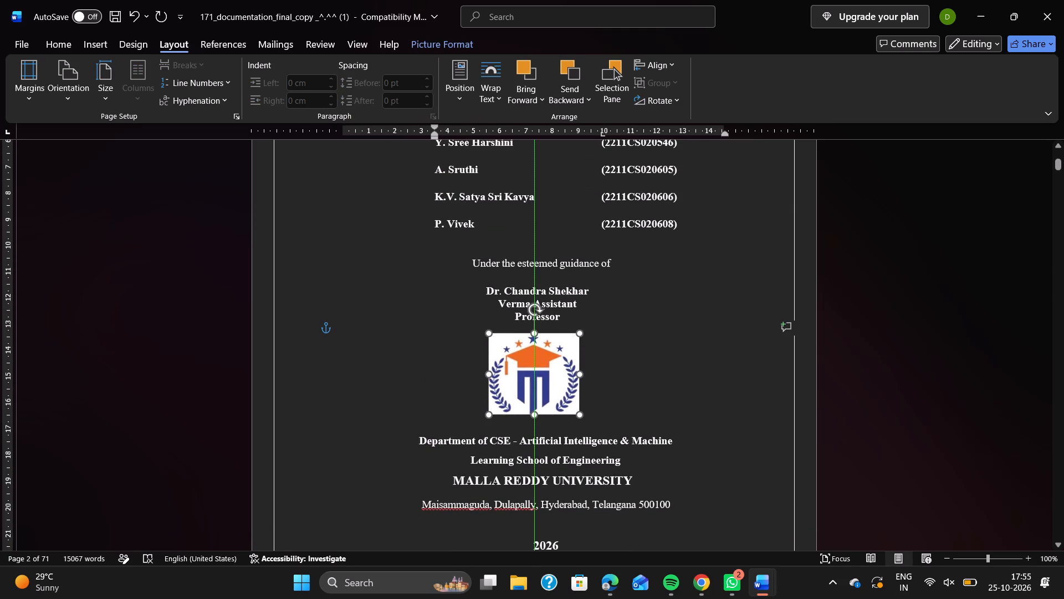
{"action": "left_click_drag", "start_coordinate": [536, 373], "coordinate": [539, 373]}
{"action": "left_click", "coordinate": [539, 373]}
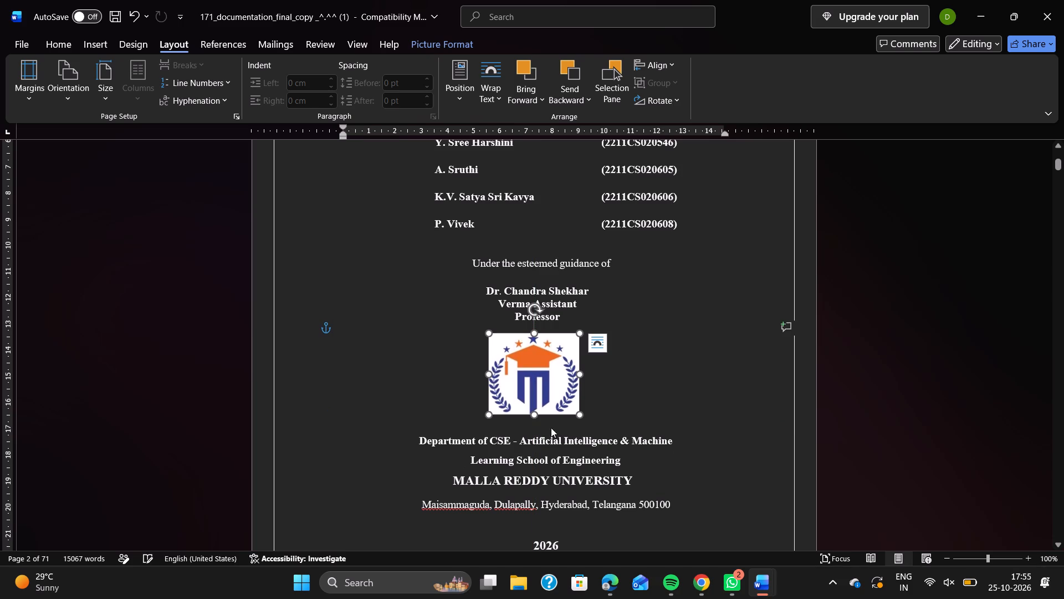
{"action": "scroll", "coordinate": [551, 433], "scroll_direction": "down", "scroll_amount": 1}
{"action": "scroll", "coordinate": [575, 406], "scroll_direction": "up", "scroll_amount": 1}
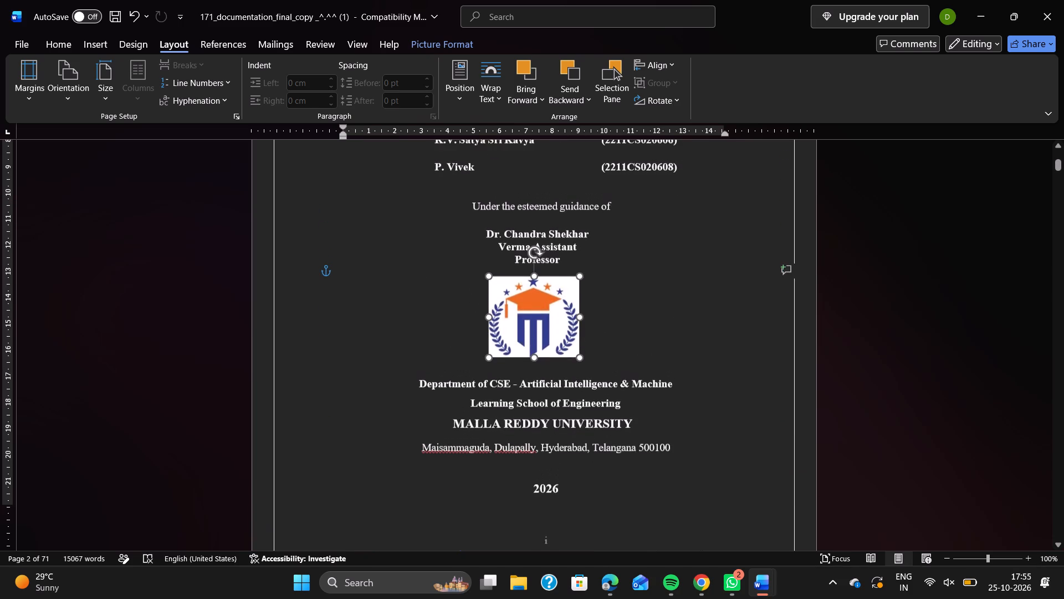
{"action": "left_click", "coordinate": [756, 389]}
{"action": "scroll", "coordinate": [755, 408], "scroll_direction": "up", "scroll_amount": 1}
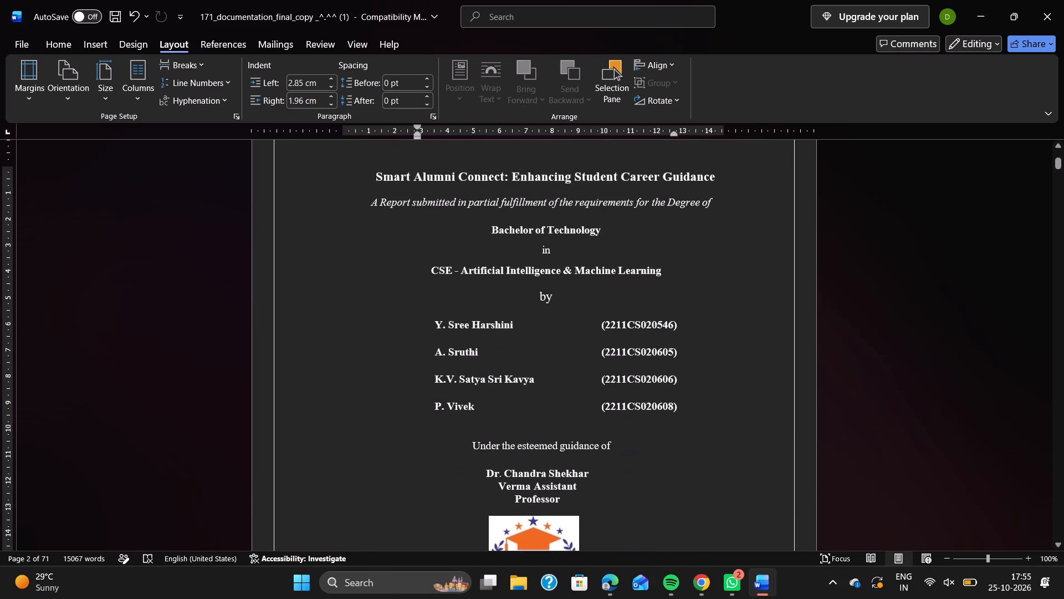
{"action": "left_click", "coordinate": [735, 409]}
Crop the "DEPARTMENT OF CSE (AI&ML)" line off the bottom of the certificate page's header banner, leaving it about 2.1 cm high.
{"action": "scroll", "coordinate": [735, 409], "scroll_direction": "down", "scroll_amount": 2}
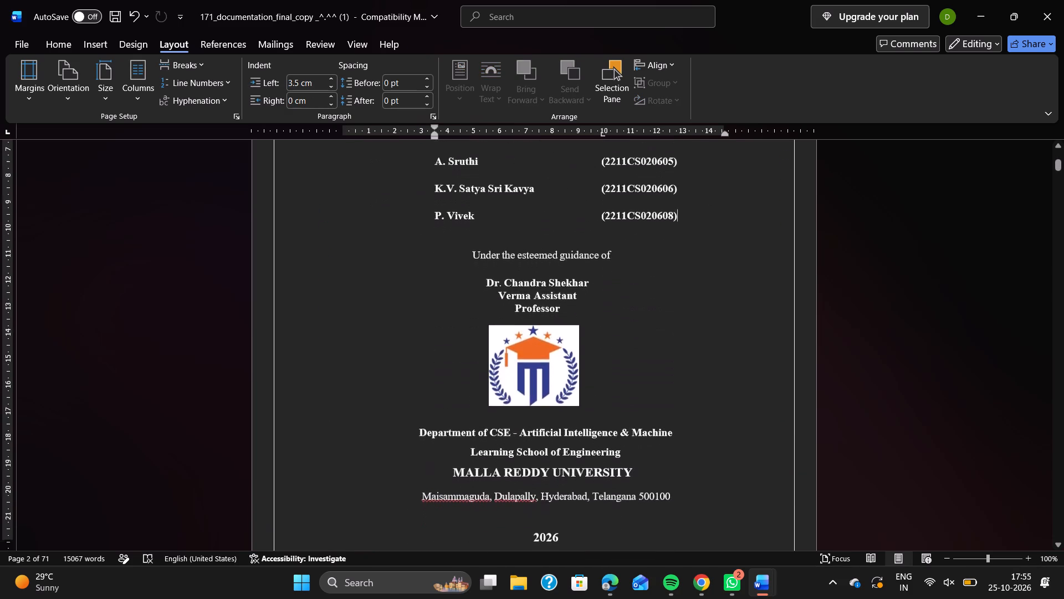
{"action": "scroll", "coordinate": [735, 409], "scroll_direction": "down", "scroll_amount": 1}
{"action": "scroll", "coordinate": [674, 398], "scroll_direction": "down", "scroll_amount": 2}
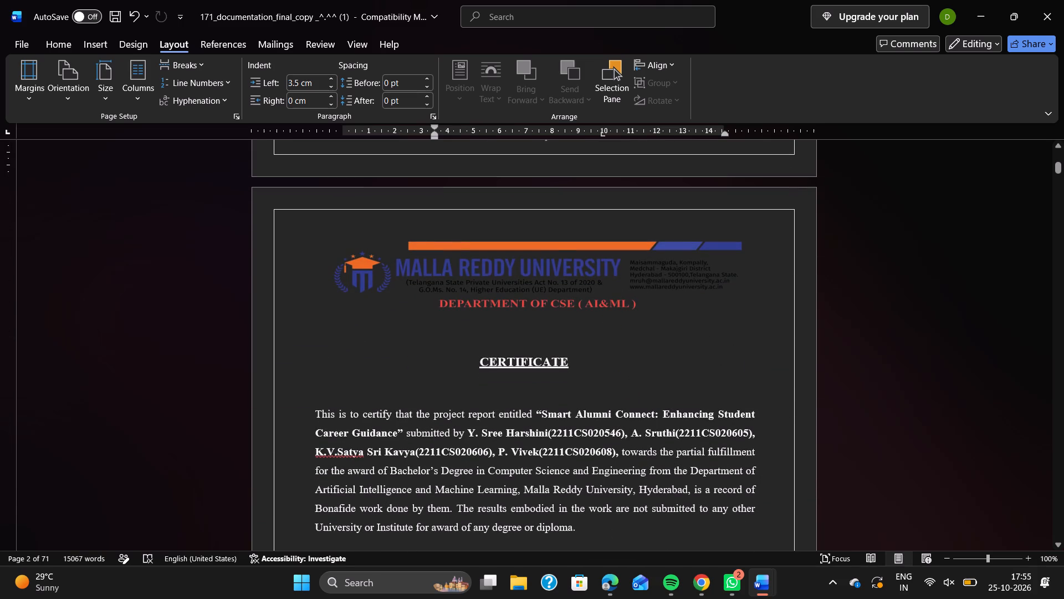
{"action": "left_click", "coordinate": [591, 312]}
{"action": "left_click", "coordinate": [572, 299]}
{"action": "left_click", "coordinate": [574, 302]}
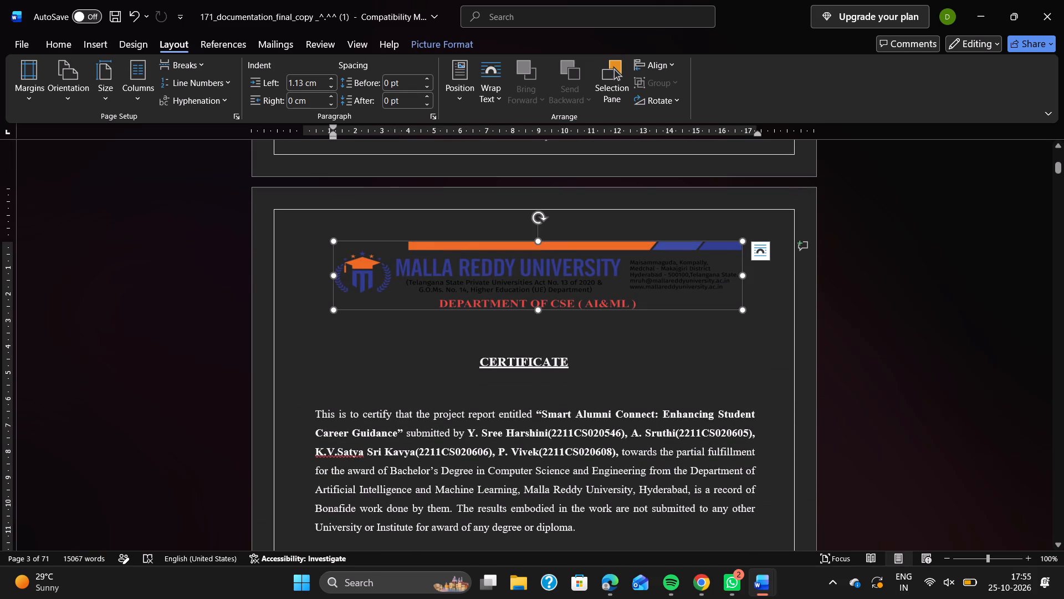
{"action": "triple_click", "coordinate": [574, 302]}
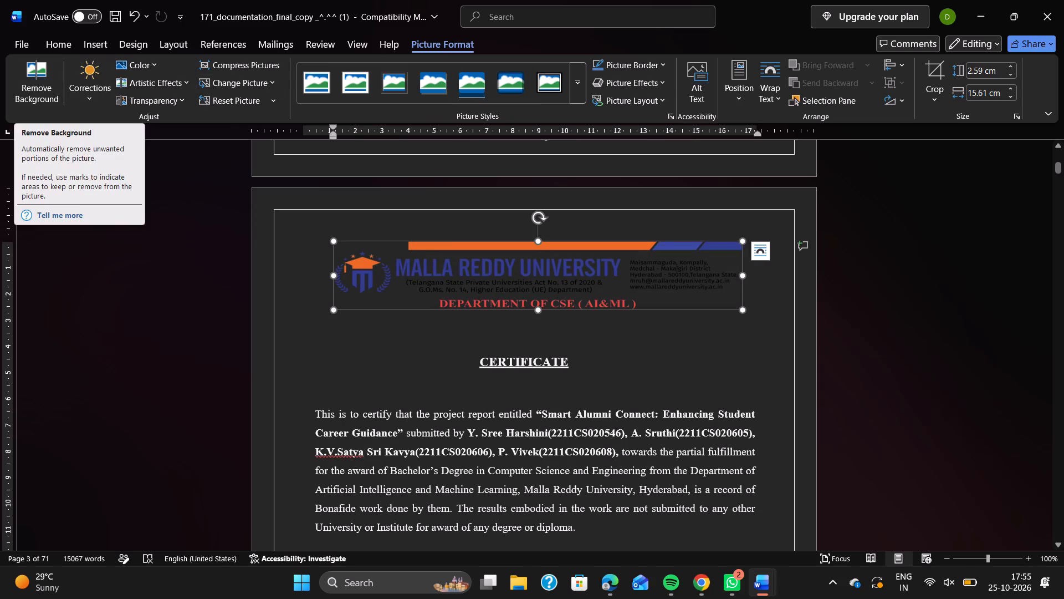
{"action": "left_click", "coordinate": [866, 352]}
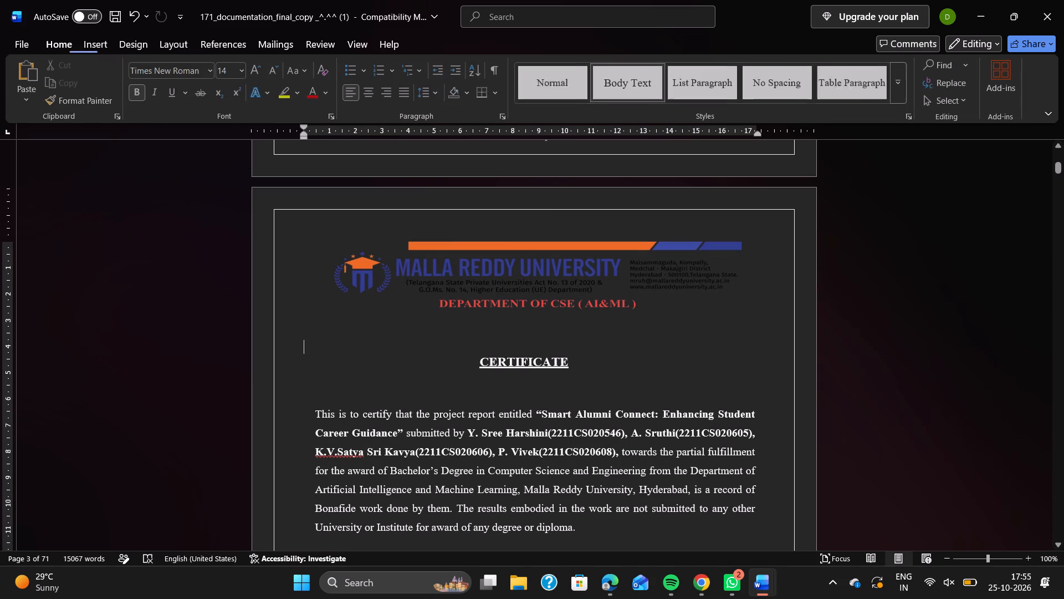
{"action": "left_click", "coordinate": [621, 281]}
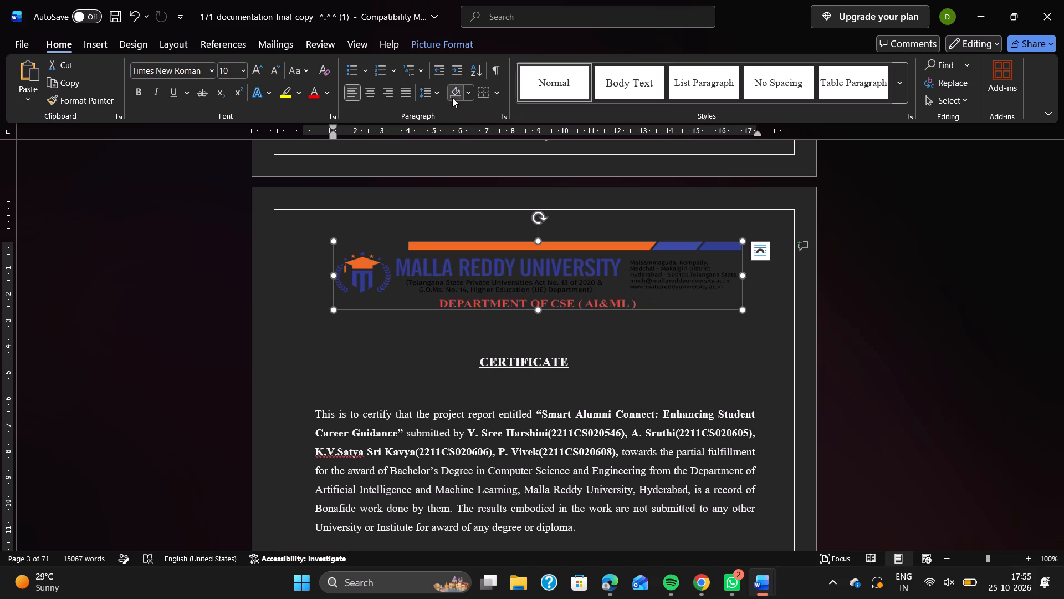
{"action": "left_click", "coordinate": [426, 43]}
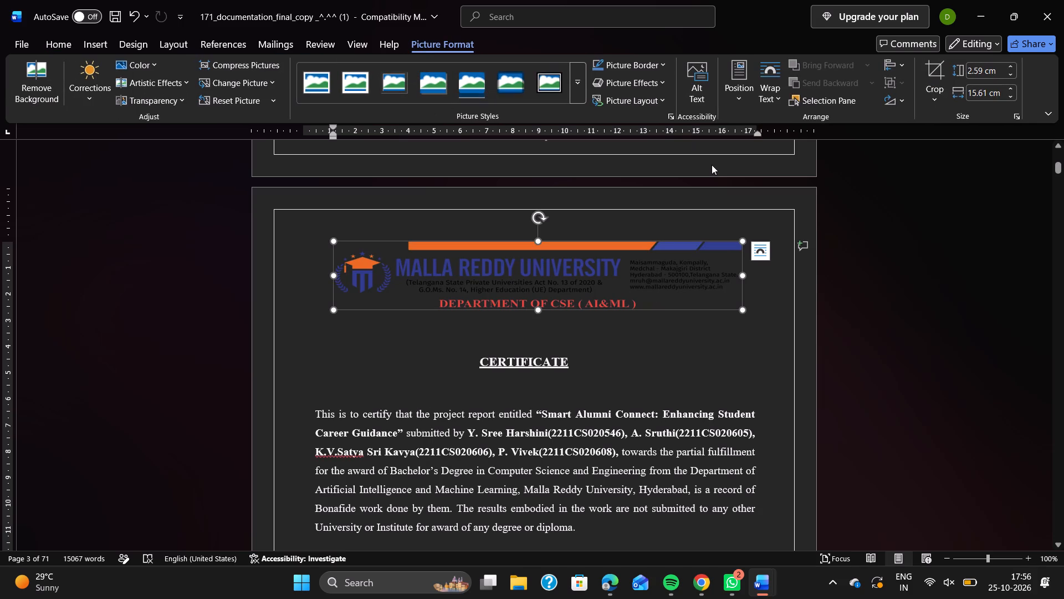
{"action": "key", "text": "super+Left"}
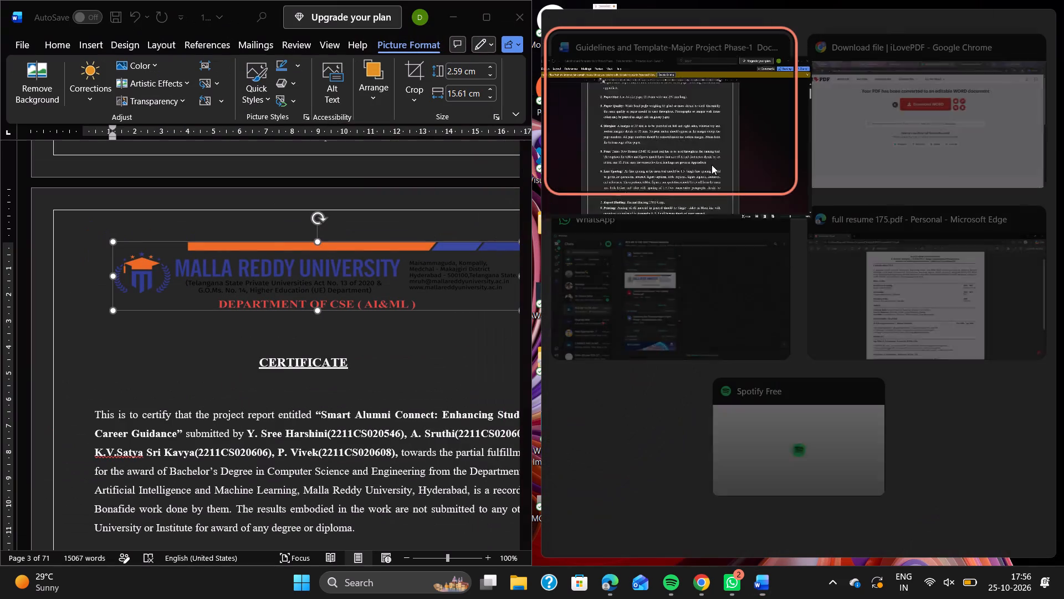
{"action": "left_click", "coordinate": [411, 71]}
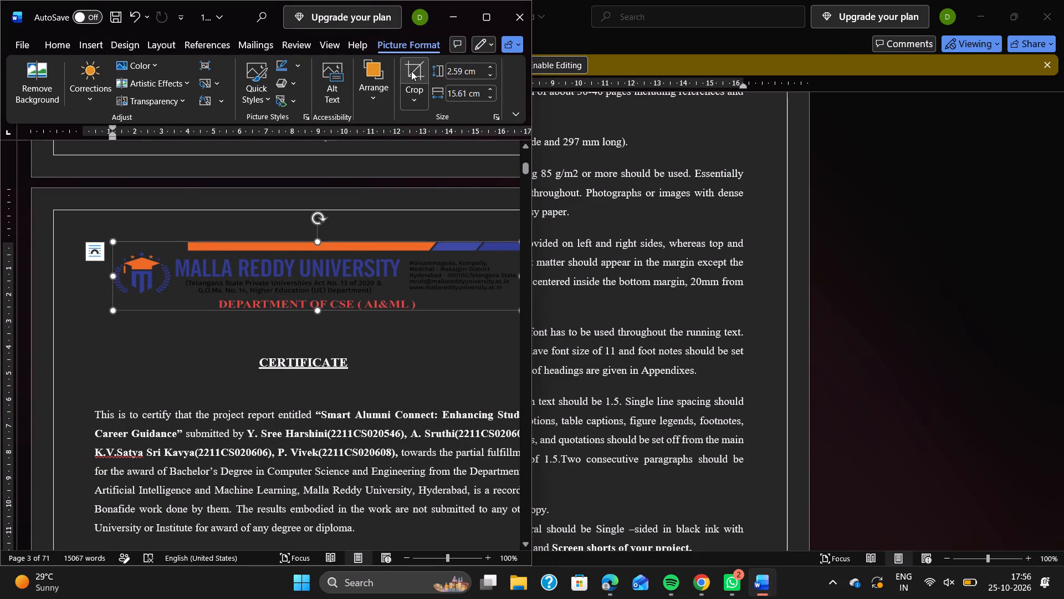
{"action": "left_click", "coordinate": [411, 71]}
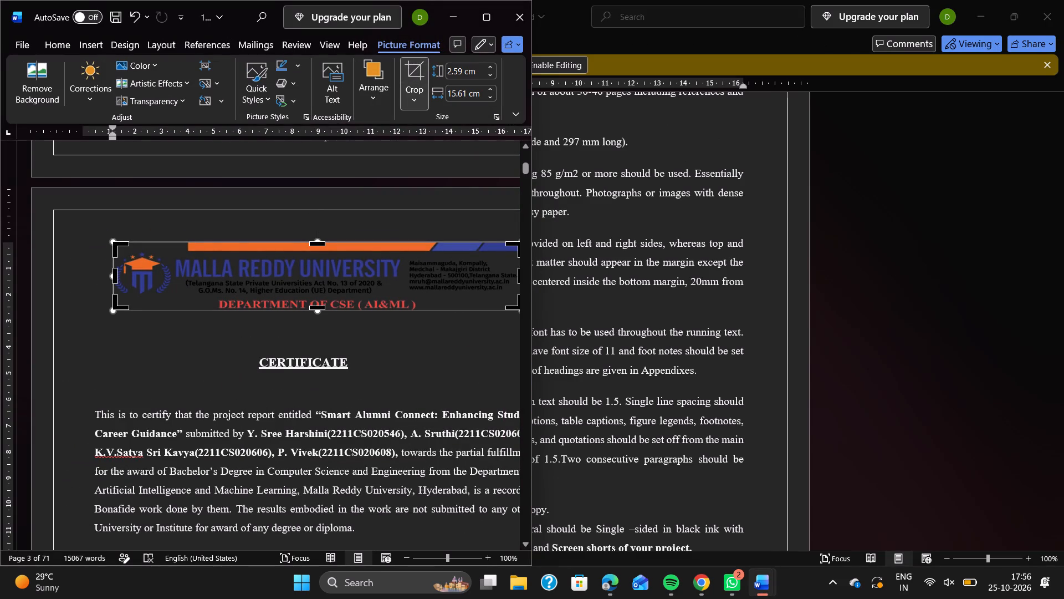
{"action": "left_click_drag", "start_coordinate": [320, 307], "coordinate": [321, 297]}
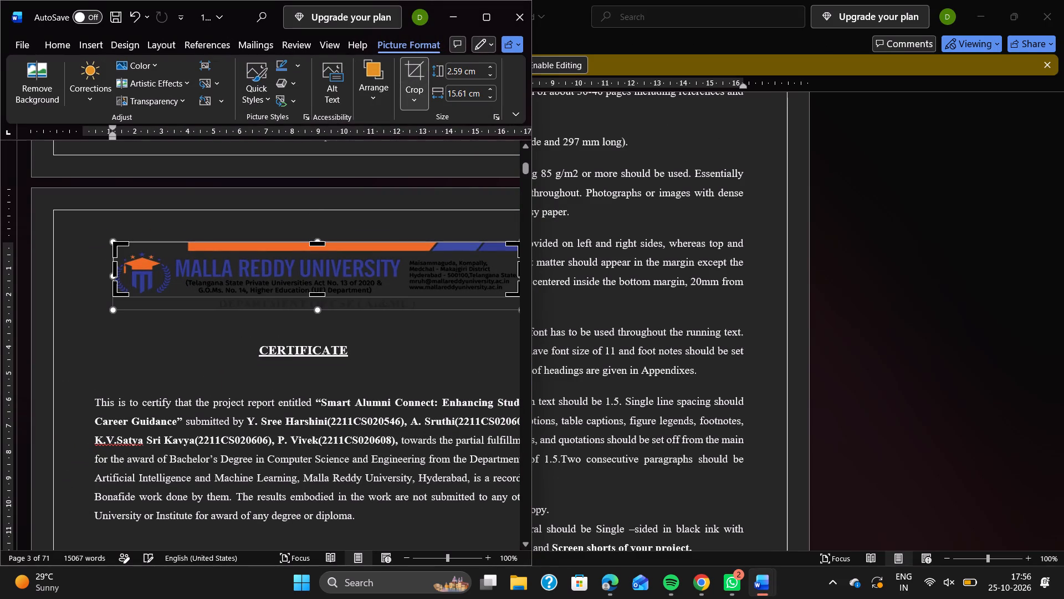
{"action": "left_click", "coordinate": [486, 13]}
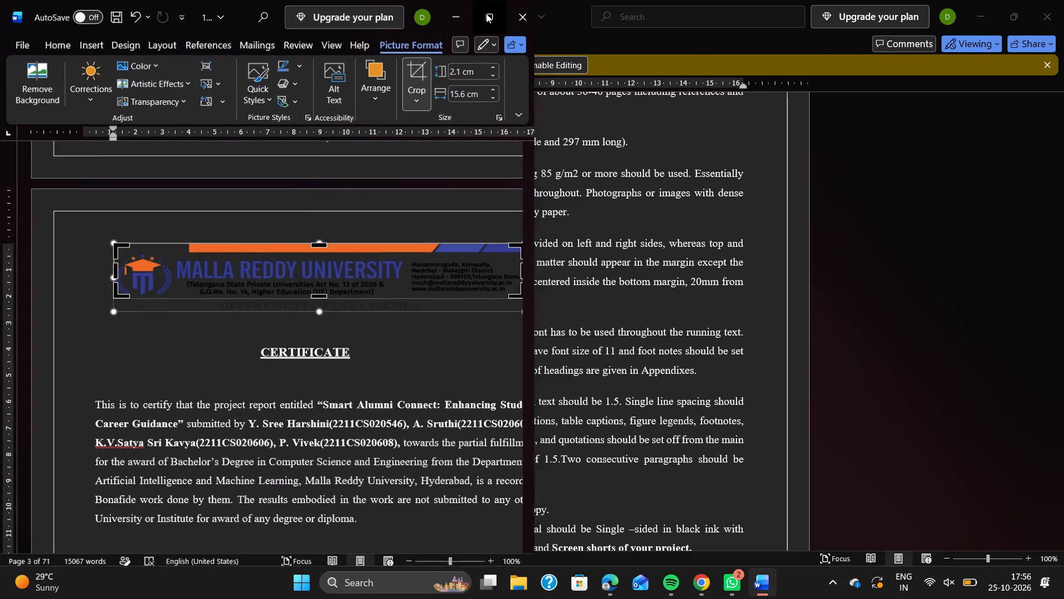
{"action": "left_click", "coordinate": [631, 358]}
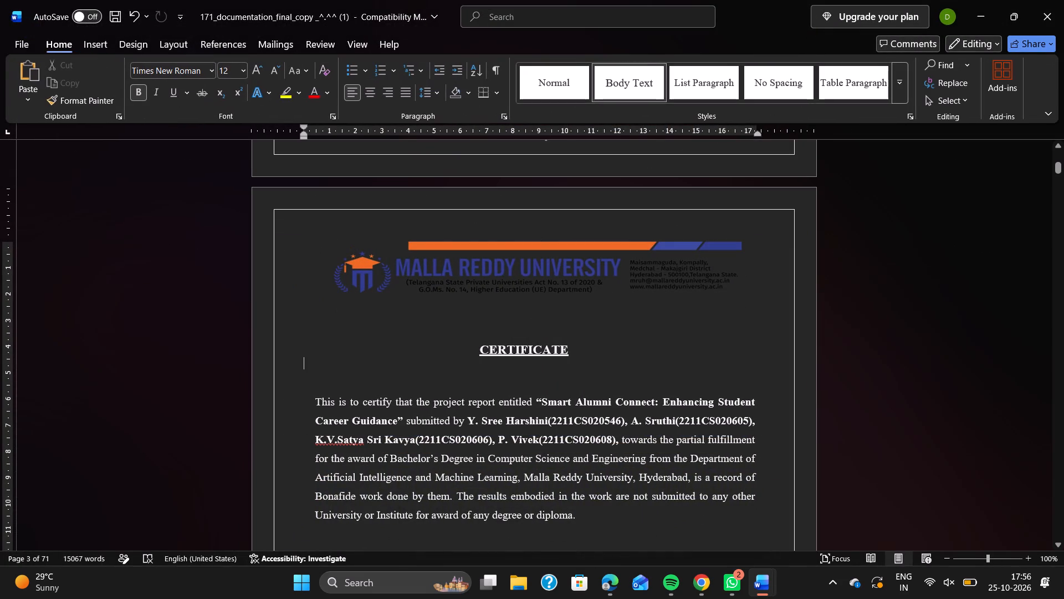
Enter "DEPARTMENT OF CSE" as text on the empty line between the header banner and the CERTIFICATE heading.
{"action": "left_click", "coordinate": [536, 303]}
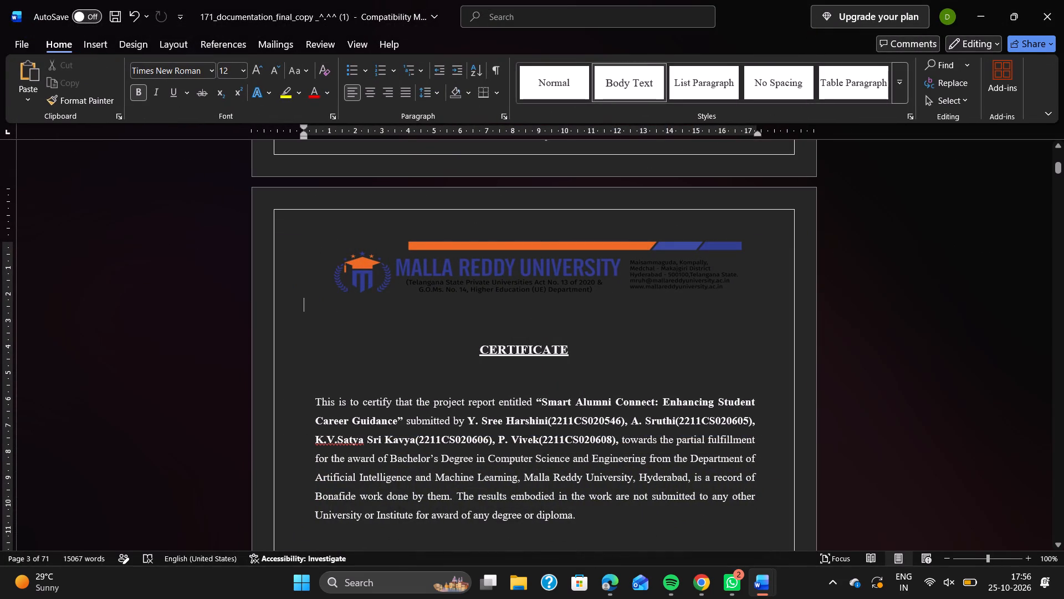
{"action": "left_click", "coordinate": [533, 316]}
{"action": "type", "text": "DE"}
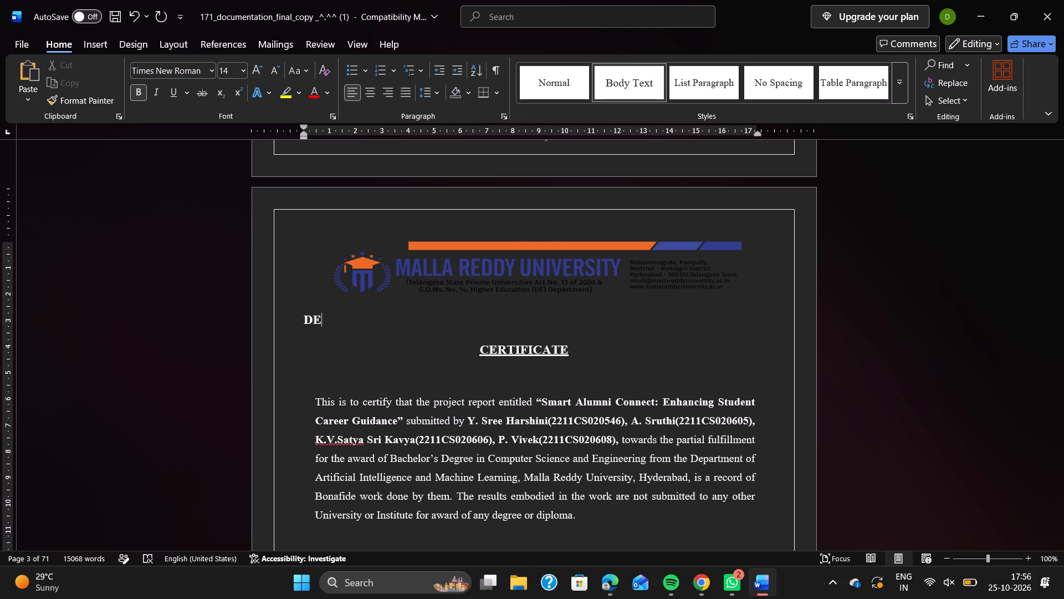
{"action": "type", "text": "PA"}
{"action": "type", "text": "RT"}
{"action": "type", "text": "MENT OF CSE"}
{"action": "key", "text": "space"}
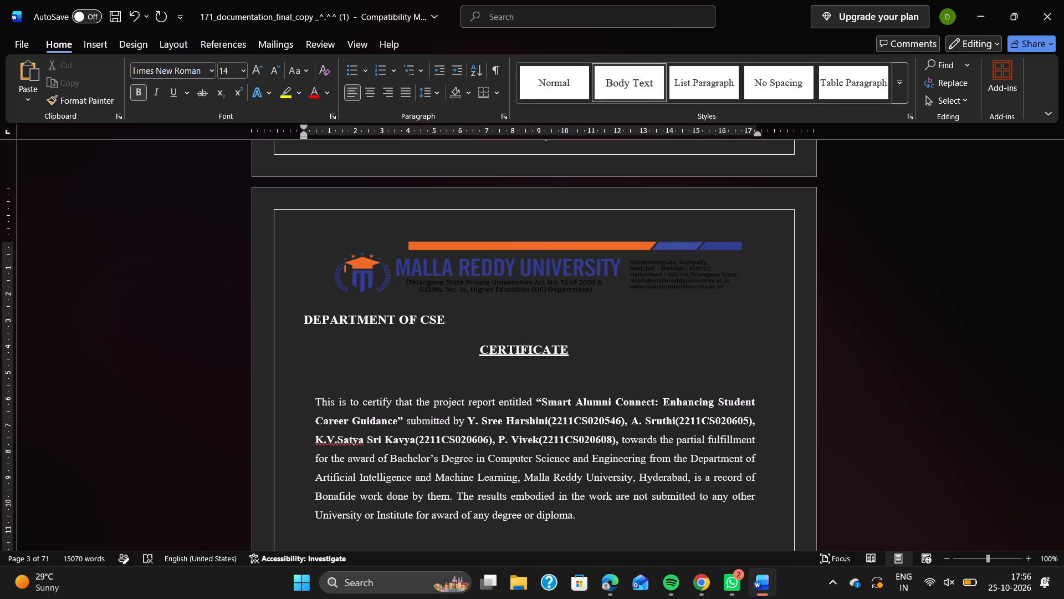
{"action": "key", "text": "BackSpace"}
{"action": "key", "text": "BackSpace"}
{"action": "key", "text": "BackSpace"}
{"action": "key", "text": "BackSpace"}
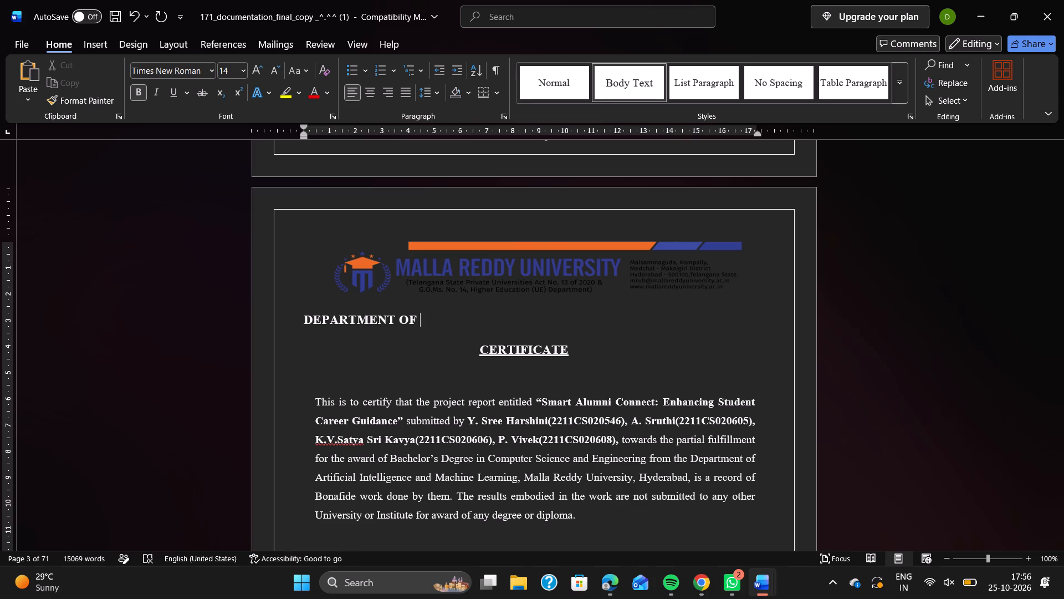
{"action": "type", "text": "CSE"}
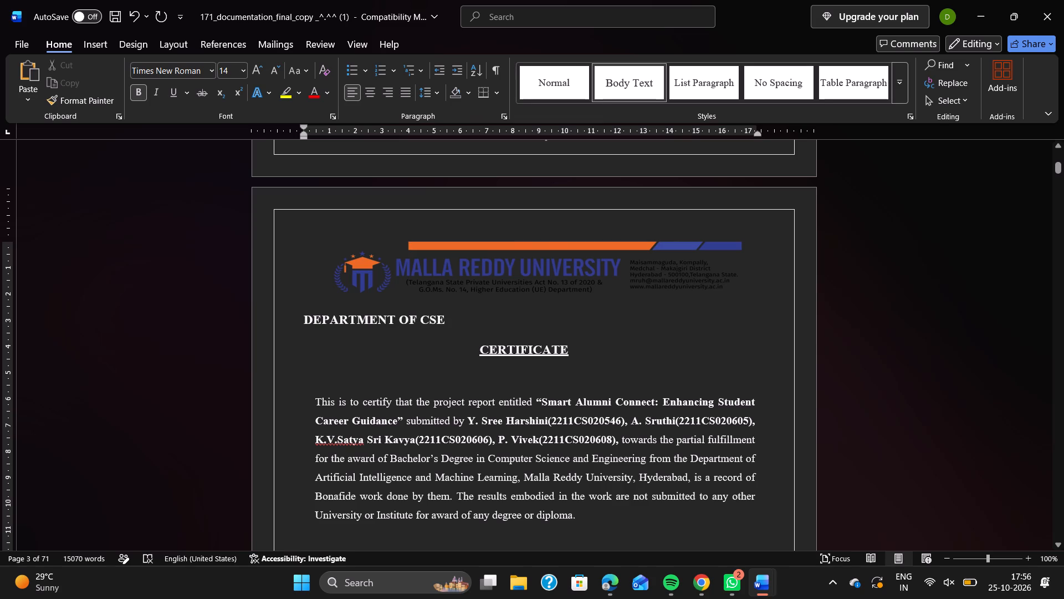
Indent the DEPARTMENT OF CSE line until it sits roughly centred beneath the header banner.
{"action": "left_click", "coordinate": [299, 317]}
{"action": "key", "text": "Tab"}
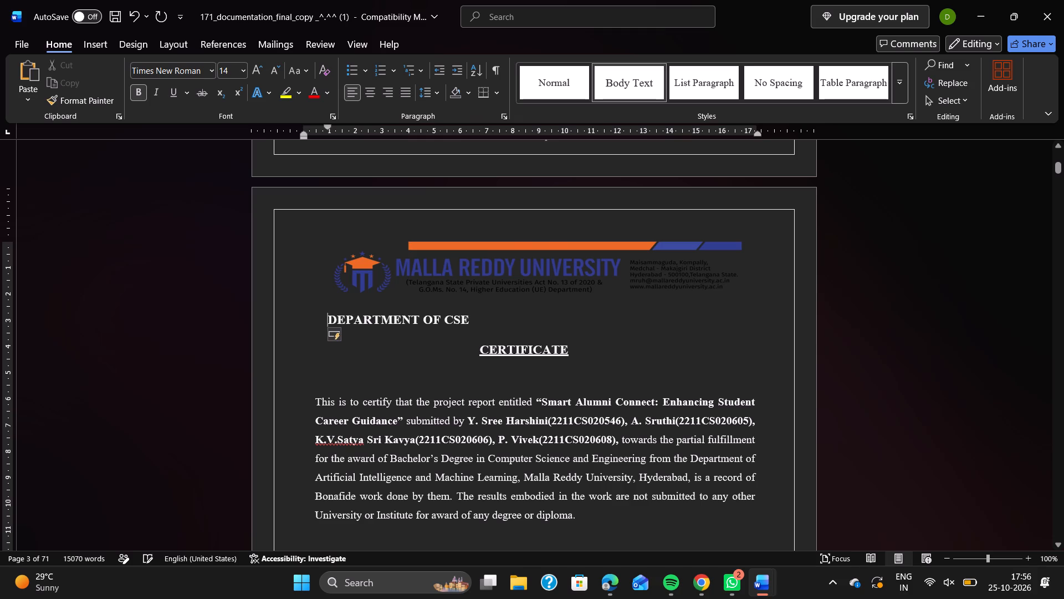
{"action": "key", "text": "Tab"}
{"action": "key", "text": "Tab"}
{"action": "key", "text": "Tab"}
{"action": "key", "text": "Tab"}
{"action": "key", "text": "Tab"}
{"action": "key", "text": "Tab"}
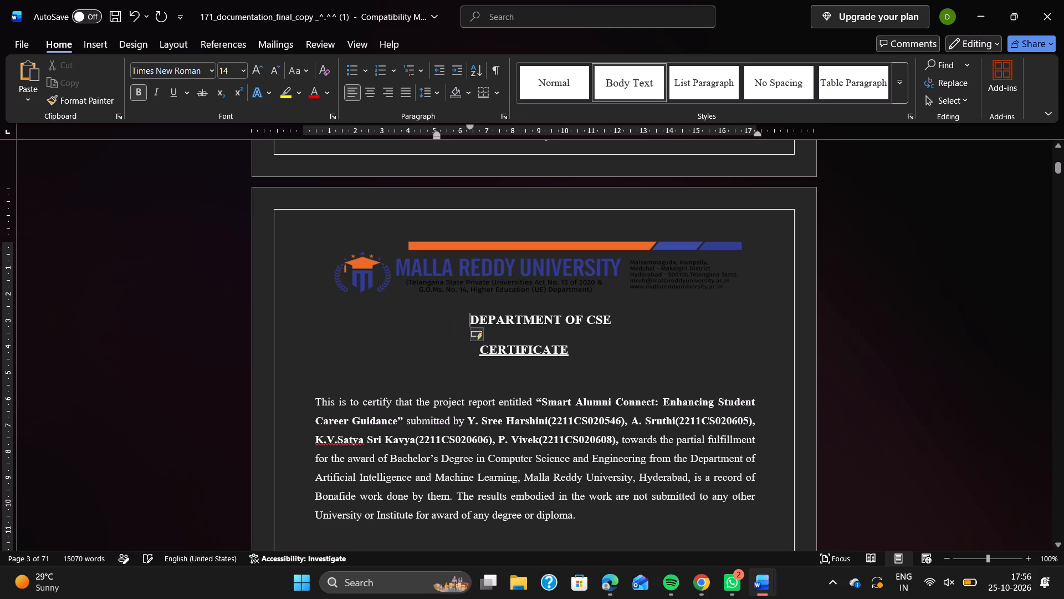
Insert ten spaces before the CERTIFICATE heading to shift it under the DEPARTMENT OF CSE line.
{"action": "left_click", "coordinate": [470, 351]}
{"action": "left_click", "coordinate": [470, 351]}
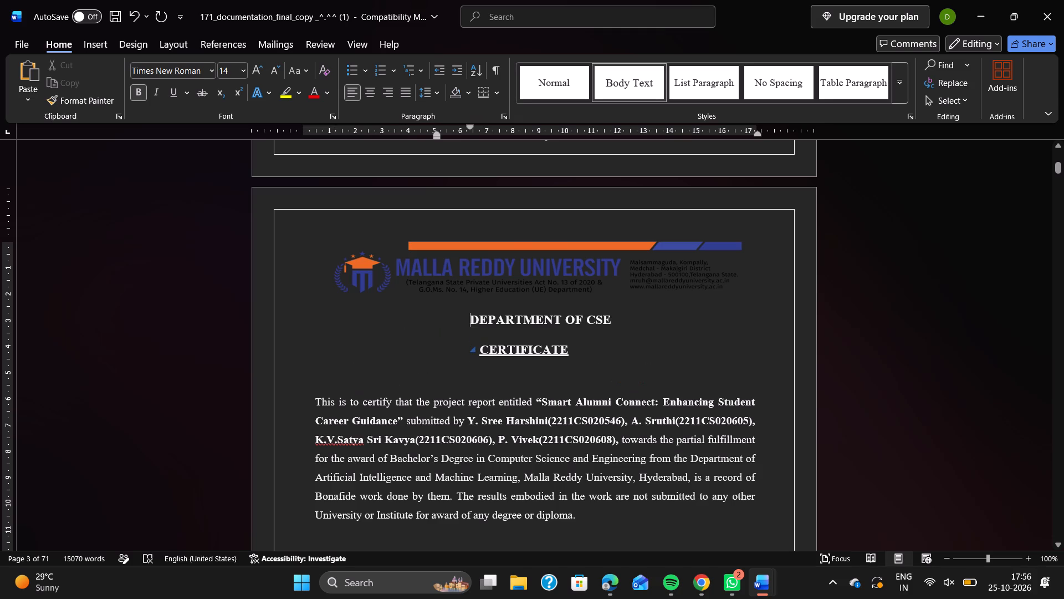
{"action": "left_click", "coordinate": [478, 351]}
{"action": "key", "text": "space"}
{"action": "key", "text": "space"}
{"action": "key", "text": "space"}
{"action": "key", "text": "space"}
{"action": "key", "text": "space"}
{"action": "key", "text": "space"}
{"action": "key", "text": "space"}
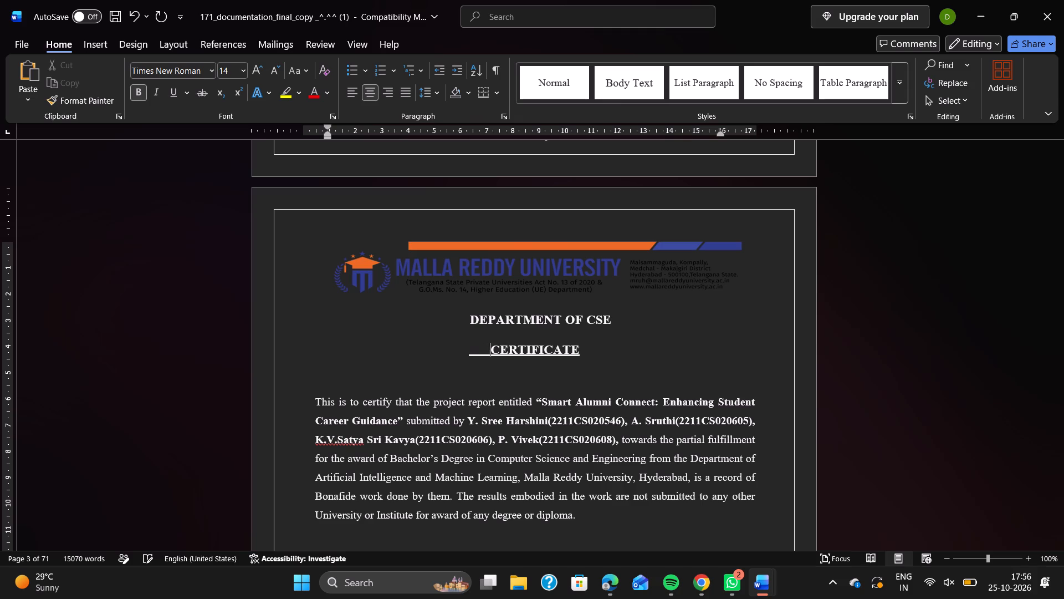
{"action": "key", "text": "space"}
{"action": "key", "text": "space"}
{"action": "key", "text": "space"}
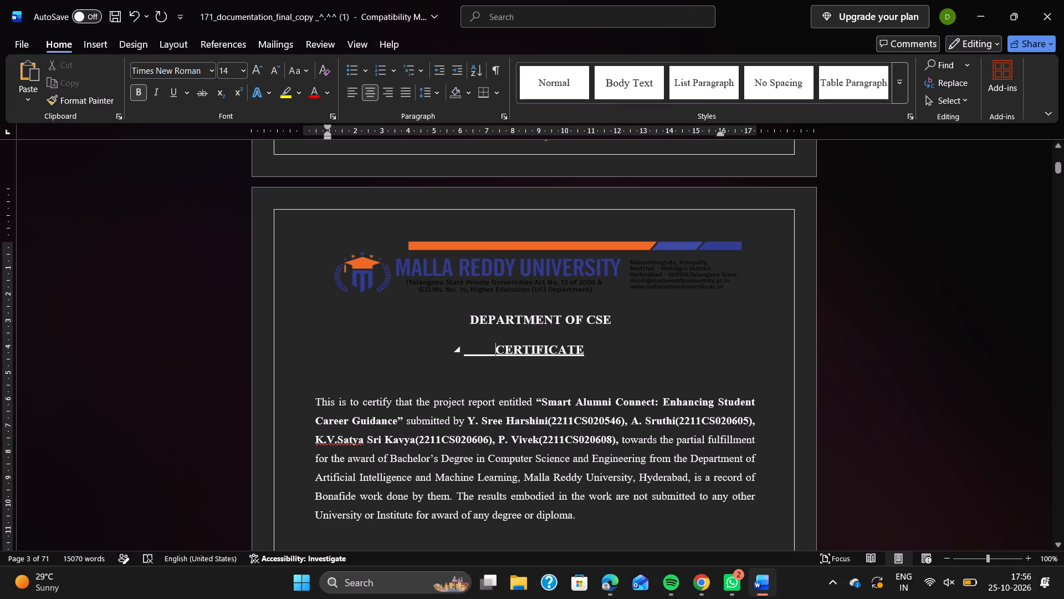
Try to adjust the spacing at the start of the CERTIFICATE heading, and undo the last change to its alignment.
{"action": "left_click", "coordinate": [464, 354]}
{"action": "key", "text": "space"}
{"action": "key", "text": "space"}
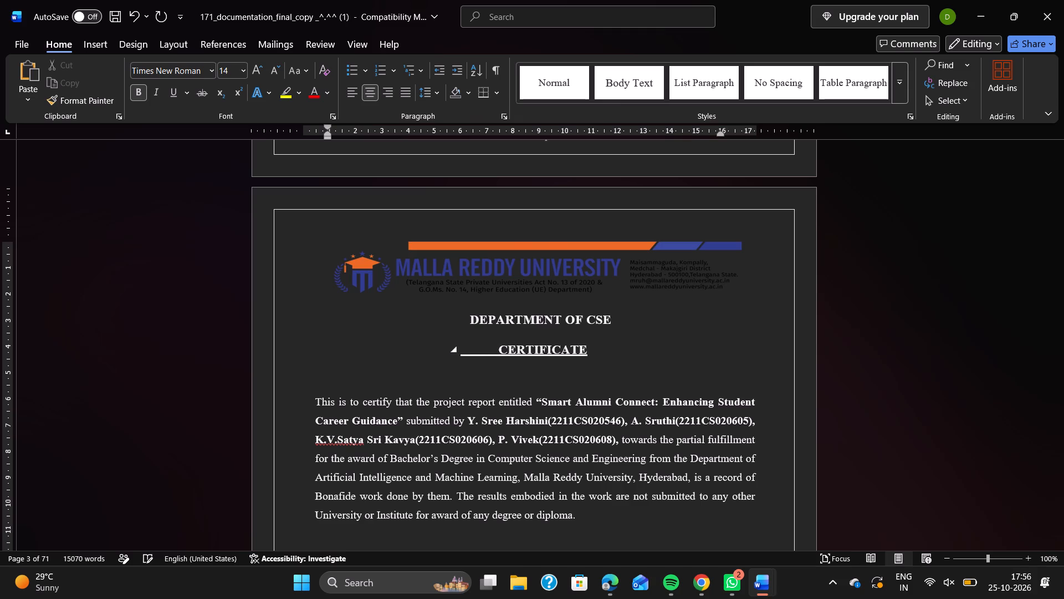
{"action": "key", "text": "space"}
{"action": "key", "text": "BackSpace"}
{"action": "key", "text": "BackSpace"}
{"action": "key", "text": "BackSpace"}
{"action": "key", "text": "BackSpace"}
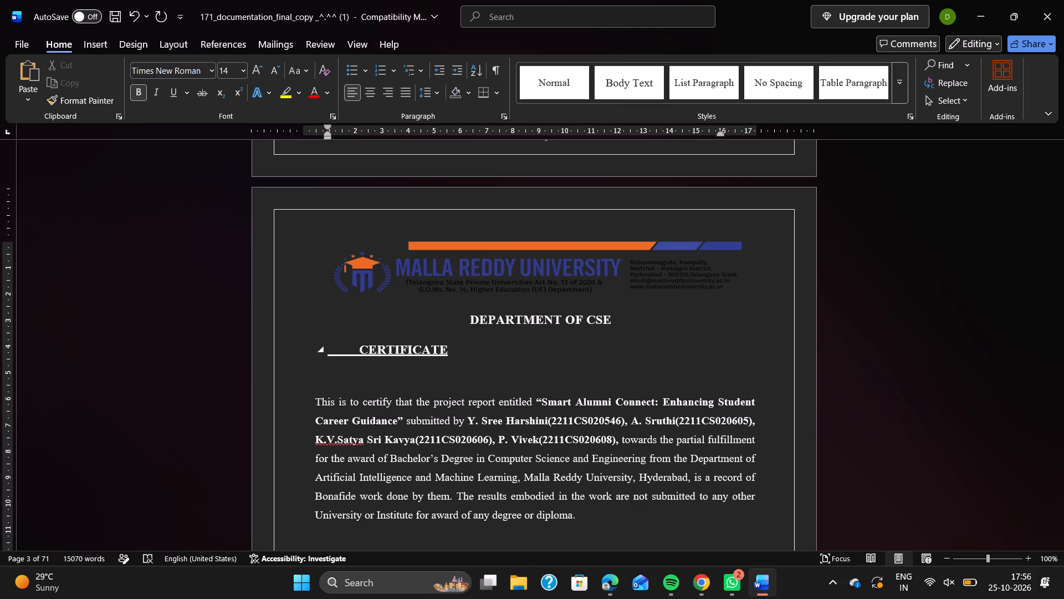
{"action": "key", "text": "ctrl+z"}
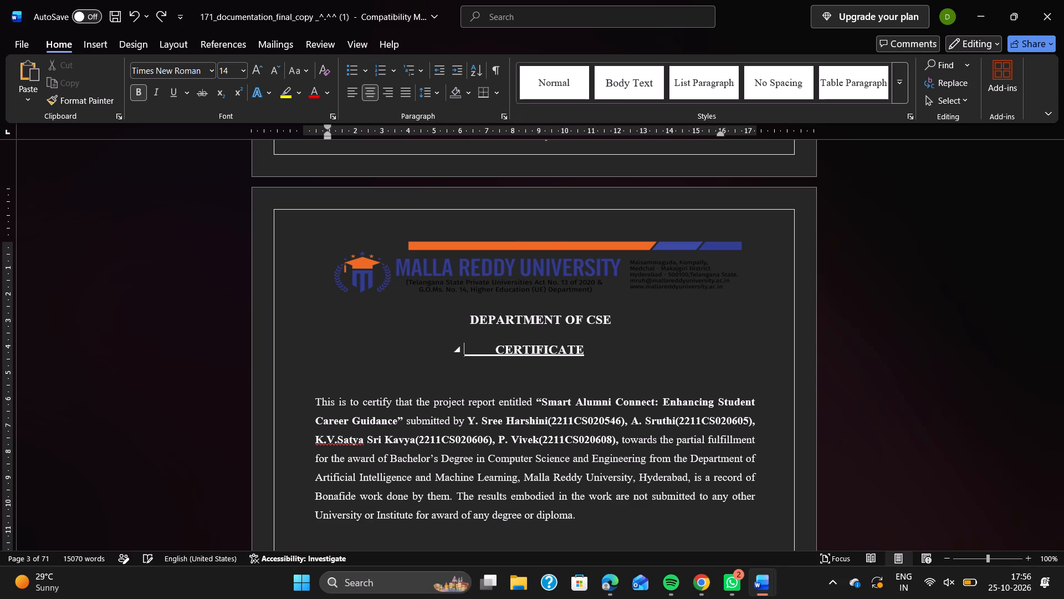
Remove the spaces before the CERTIFICATE heading and indent it so it sits centred beneath the DEPARTMENT OF CSE line.
{"action": "left_click", "coordinate": [496, 351]}
{"action": "key", "text": "BackSpace"}
{"action": "key", "text": "BackSpace"}
{"action": "key", "text": "BackSpace"}
{"action": "key", "text": "BackSpace"}
{"action": "key", "text": "BackSpace"}
{"action": "key", "text": "BackSpace"}
{"action": "key", "text": "BackSpace"}
{"action": "key", "text": "BackSpace"}
{"action": "key", "text": "BackSpace"}
{"action": "key", "text": "BackSpace"}
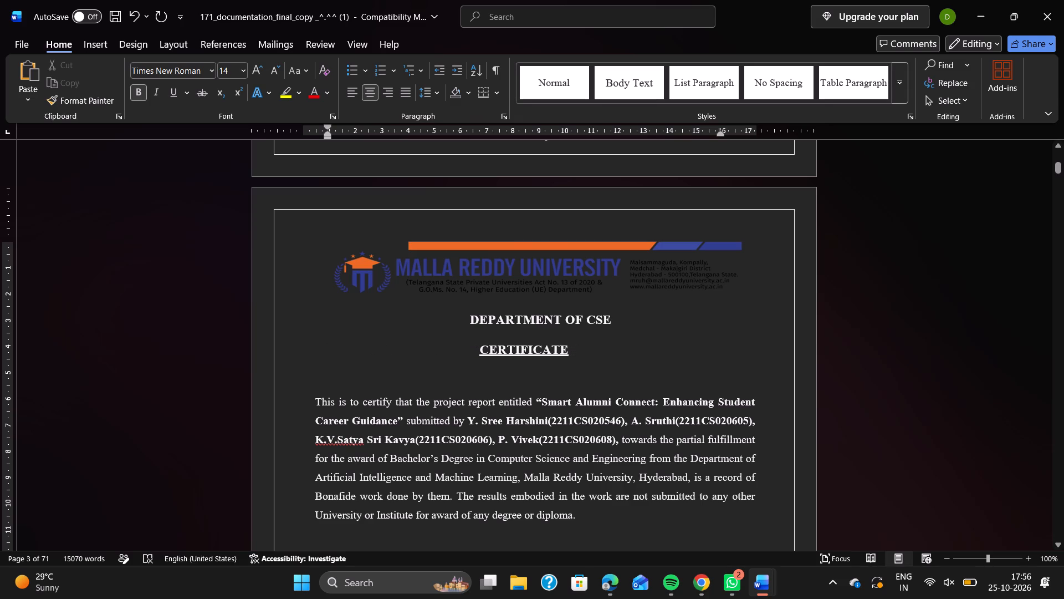
{"action": "key", "text": "Tab"}
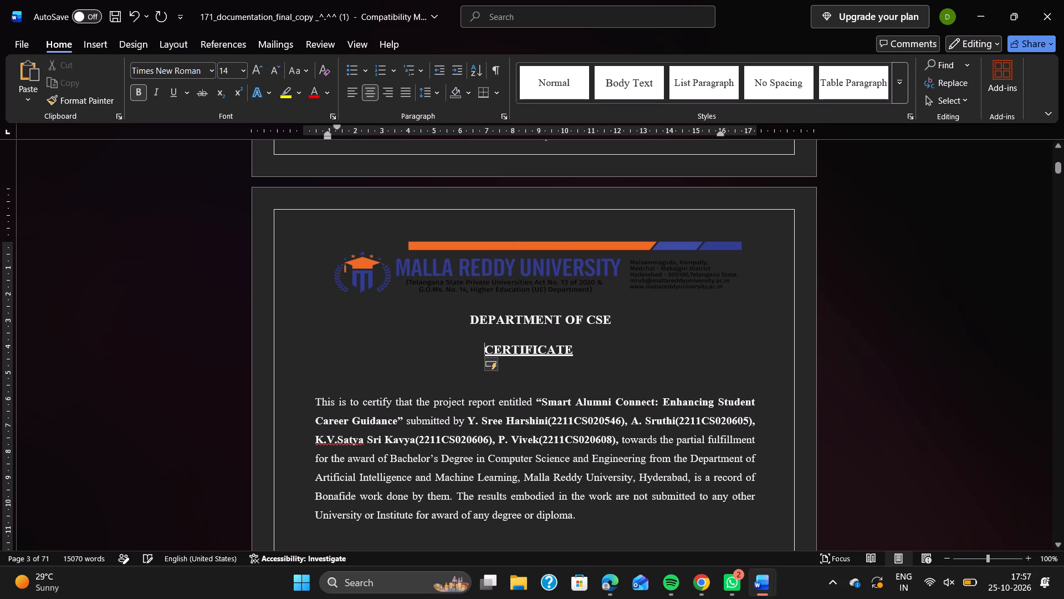
{"action": "key", "text": "Tab"}
{"action": "key", "text": "BackSpace"}
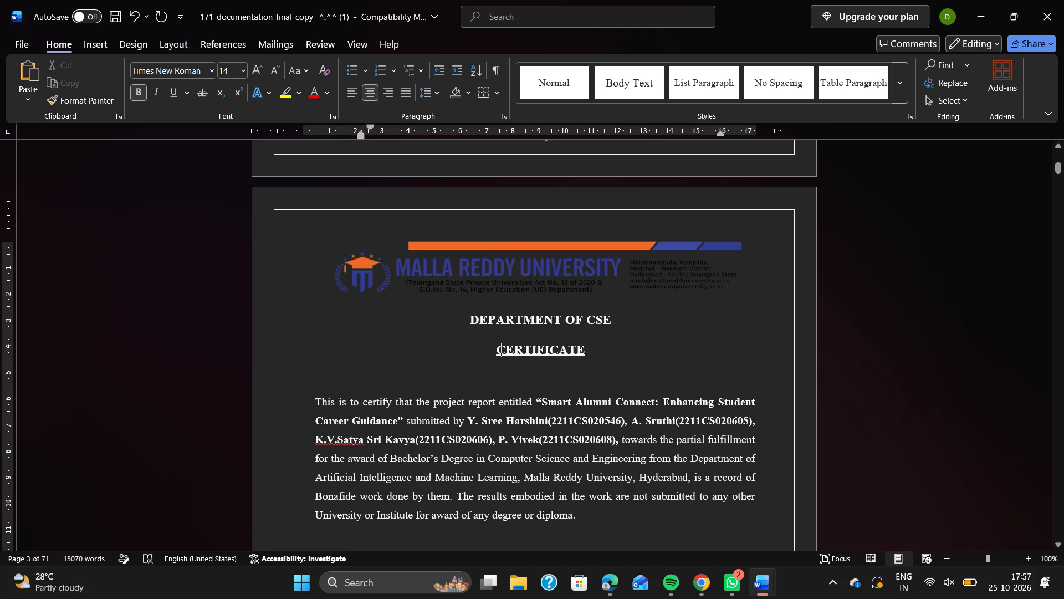
Review the rest of the certificate page, the DECLARATION page and the start of the ACKNOWLEDGEMENT page.
{"action": "scroll", "coordinate": [574, 396], "scroll_direction": "down", "scroll_amount": 1}
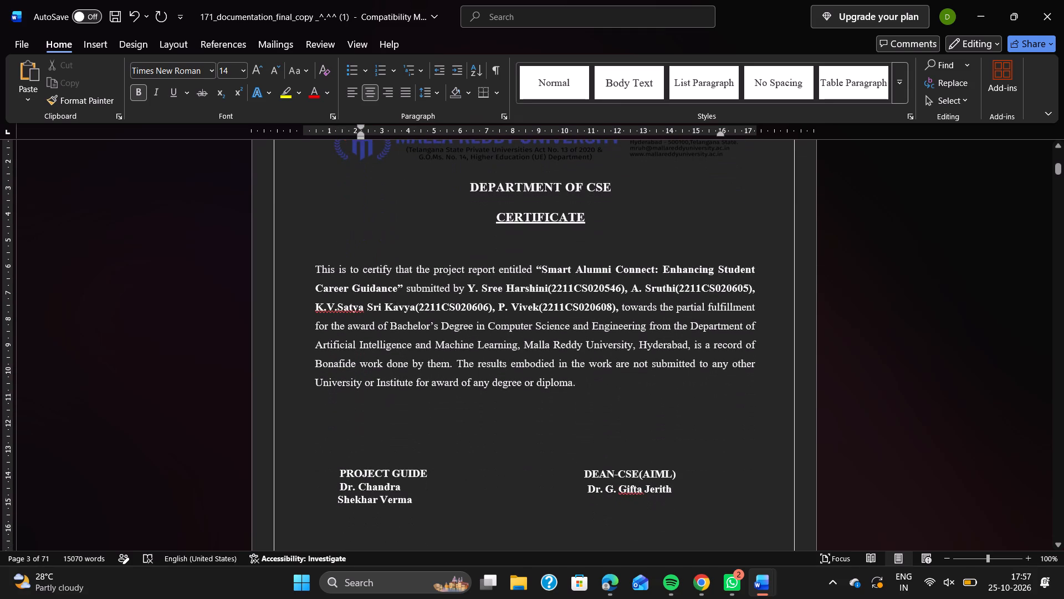
{"action": "scroll", "coordinate": [574, 396], "scroll_direction": "down", "scroll_amount": 3}
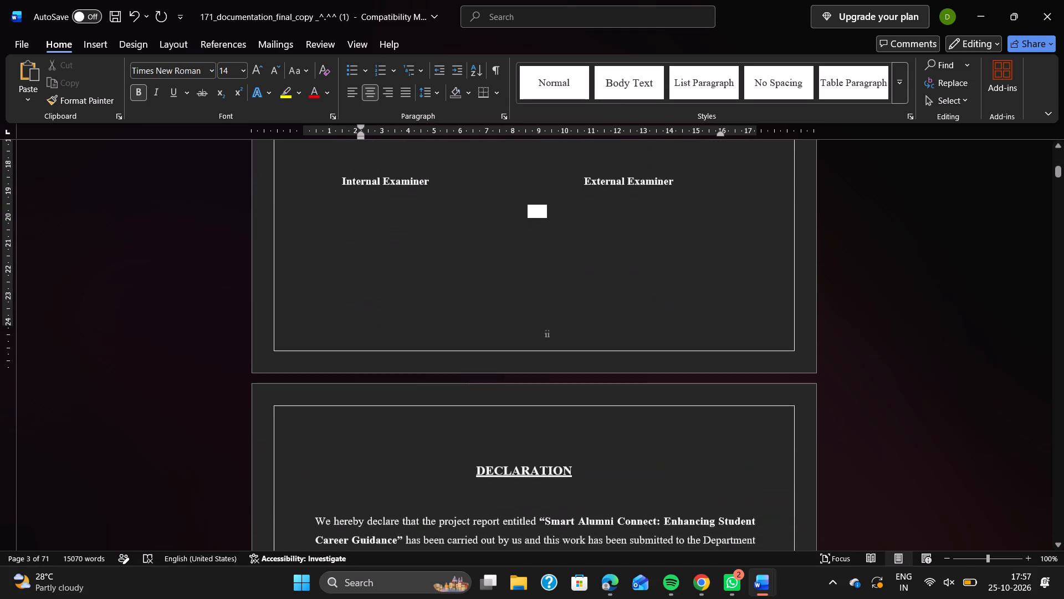
{"action": "scroll", "coordinate": [574, 396], "scroll_direction": "down", "scroll_amount": 3}
{"action": "scroll", "coordinate": [574, 396], "scroll_direction": "up", "scroll_amount": 2}
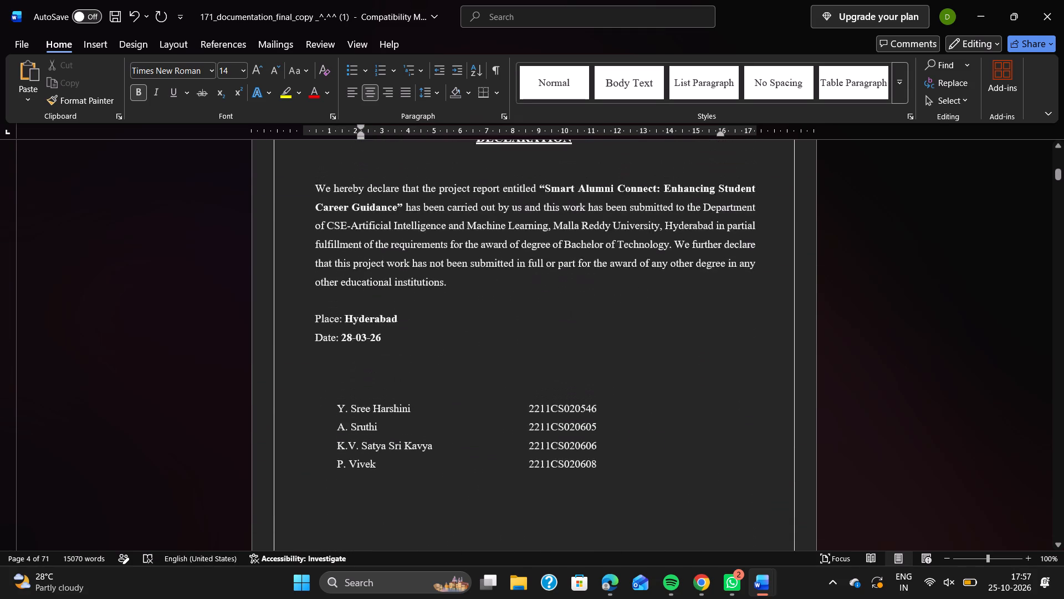
{"action": "scroll", "coordinate": [574, 396], "scroll_direction": "up", "scroll_amount": 1}
{"action": "scroll", "coordinate": [574, 396], "scroll_direction": "down", "scroll_amount": 4}
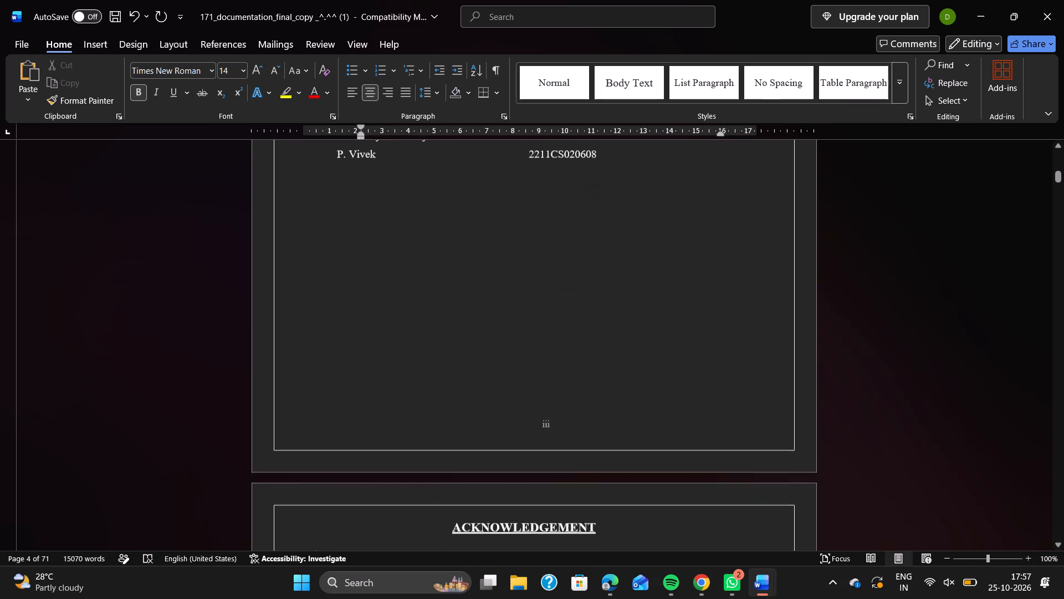
{"action": "scroll", "coordinate": [574, 396], "scroll_direction": "down", "scroll_amount": 1}
{"action": "scroll", "coordinate": [574, 396], "scroll_direction": "up", "scroll_amount": 3}
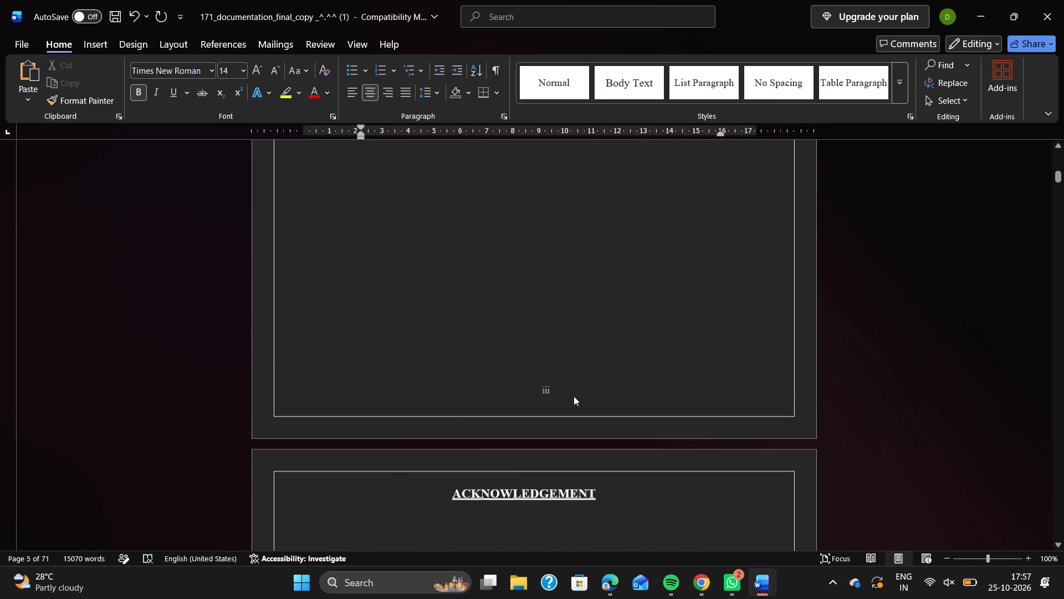
{"action": "scroll", "coordinate": [574, 396], "scroll_direction": "up", "scroll_amount": 1}
{"action": "scroll", "coordinate": [574, 396], "scroll_direction": "down", "scroll_amount": 1}
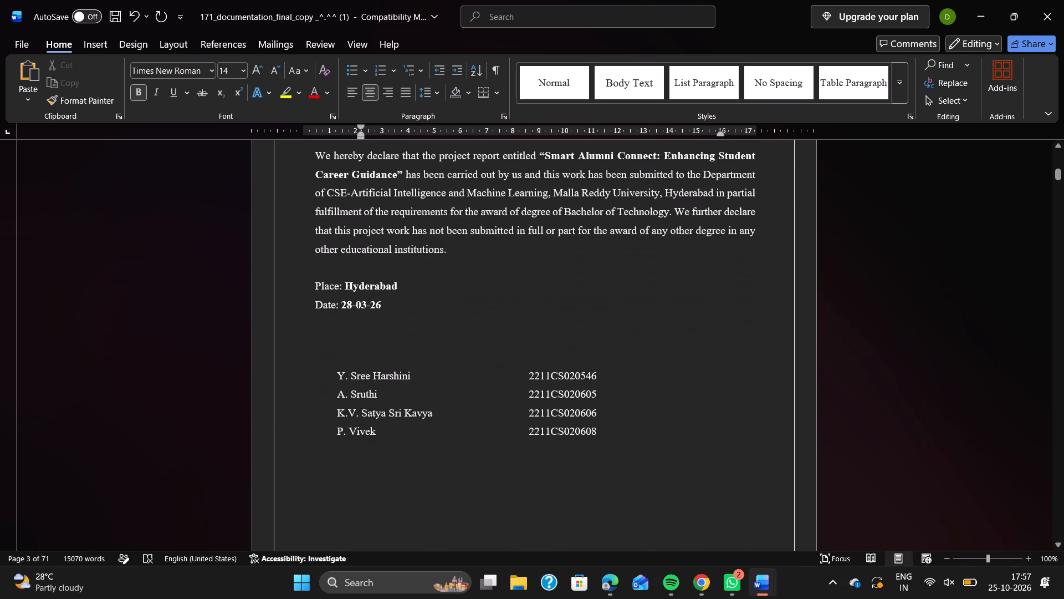
Indent the four student name and roll number lines on the DECLARATION page to about 9 on the ruler.
{"action": "left_click", "coordinate": [323, 373]}
{"action": "left_click_drag", "start_coordinate": [323, 373], "coordinate": [630, 438]}
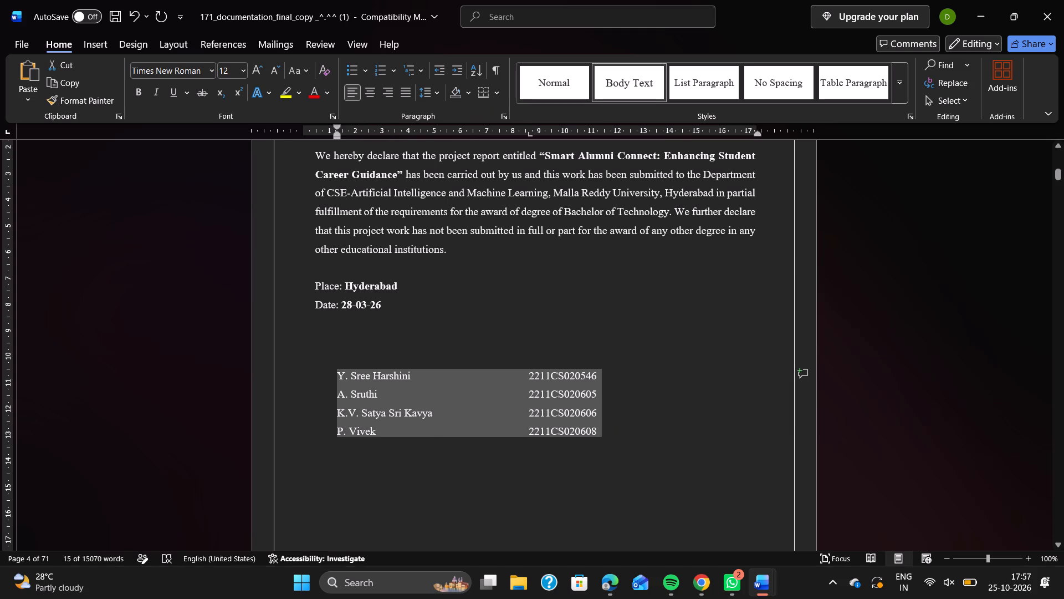
{"action": "left_click_drag", "start_coordinate": [335, 136], "coordinate": [359, 140]}
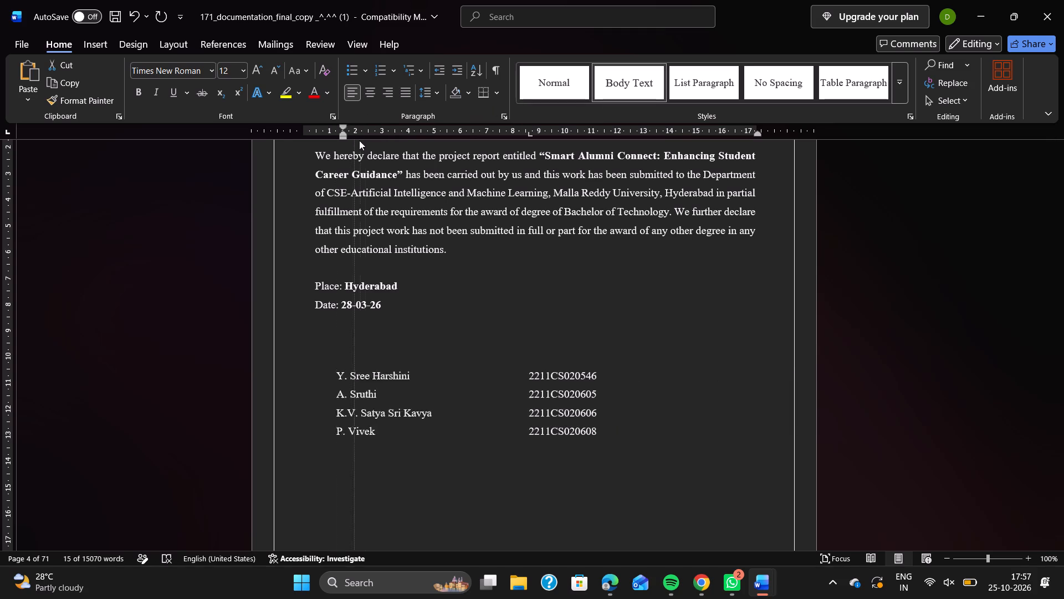
{"action": "left_click_drag", "start_coordinate": [359, 140], "coordinate": [339, 139]}
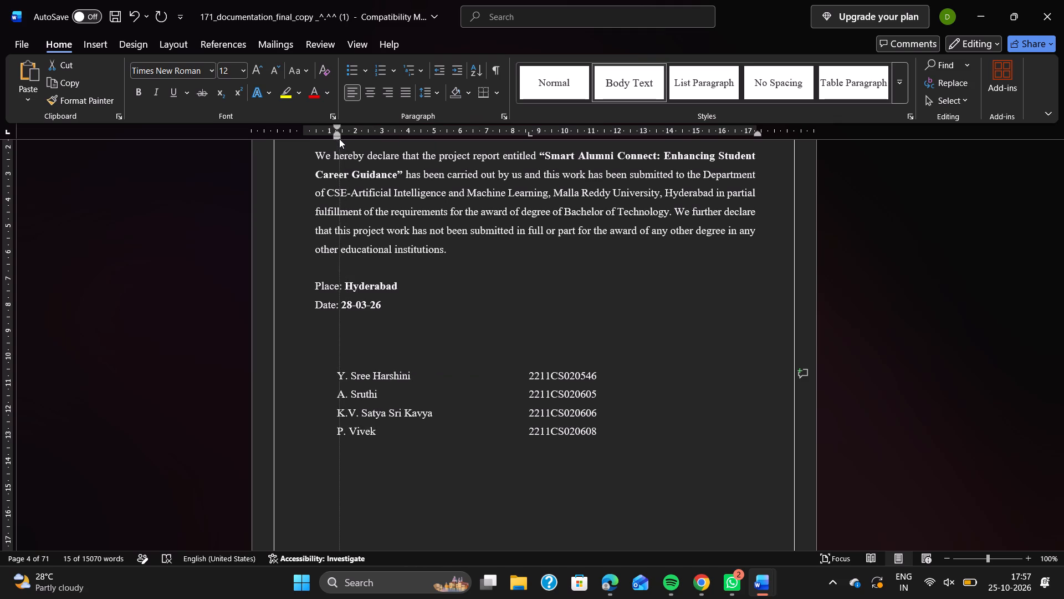
{"action": "left_click_drag", "start_coordinate": [339, 139], "coordinate": [611, 138]}
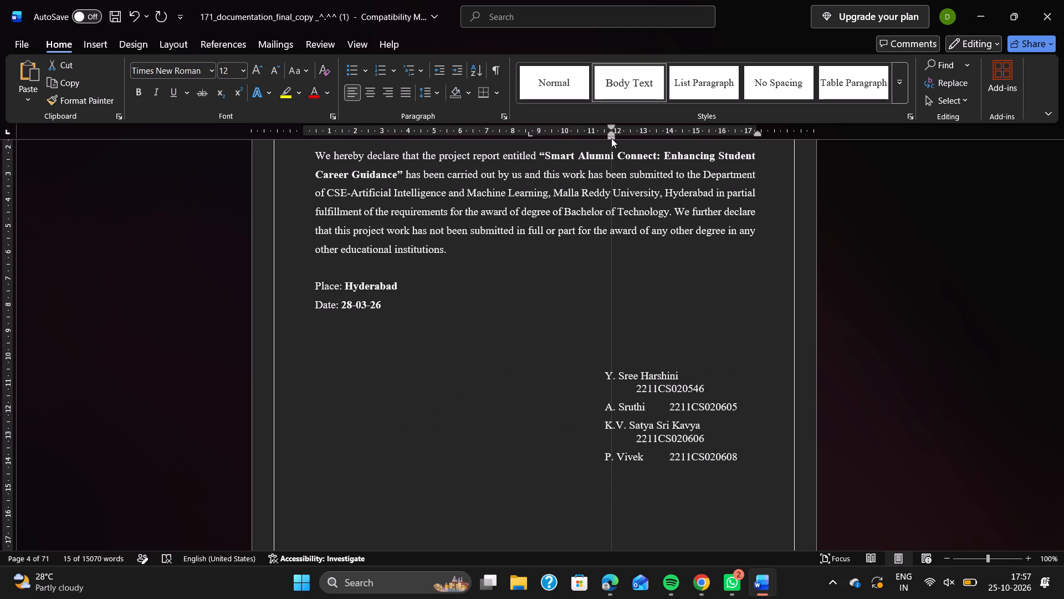
{"action": "left_click_drag", "start_coordinate": [611, 138], "coordinate": [555, 134]}
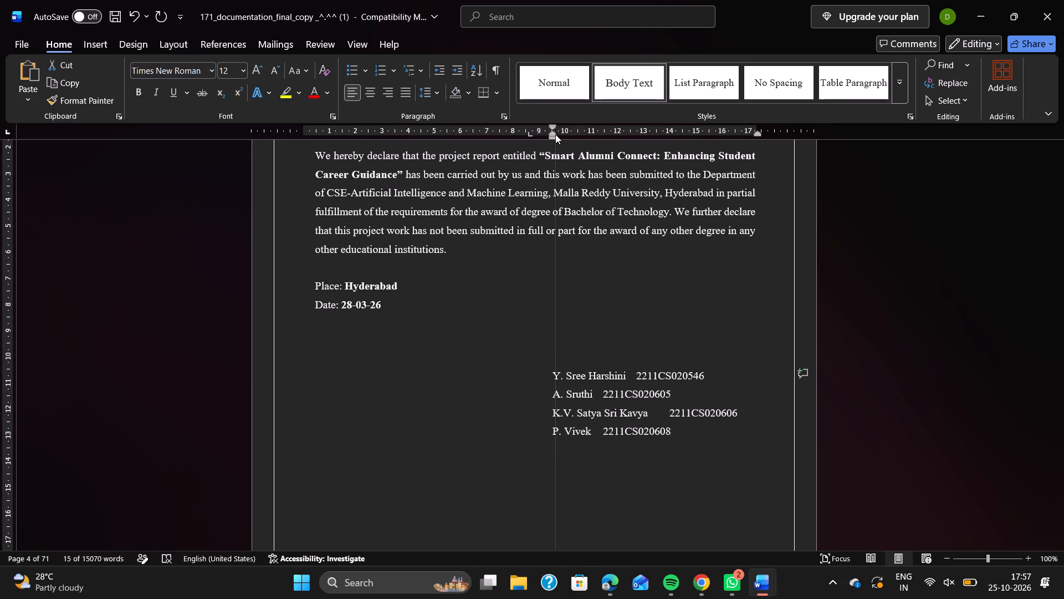
{"action": "left_click_drag", "start_coordinate": [555, 134], "coordinate": [482, 123]}
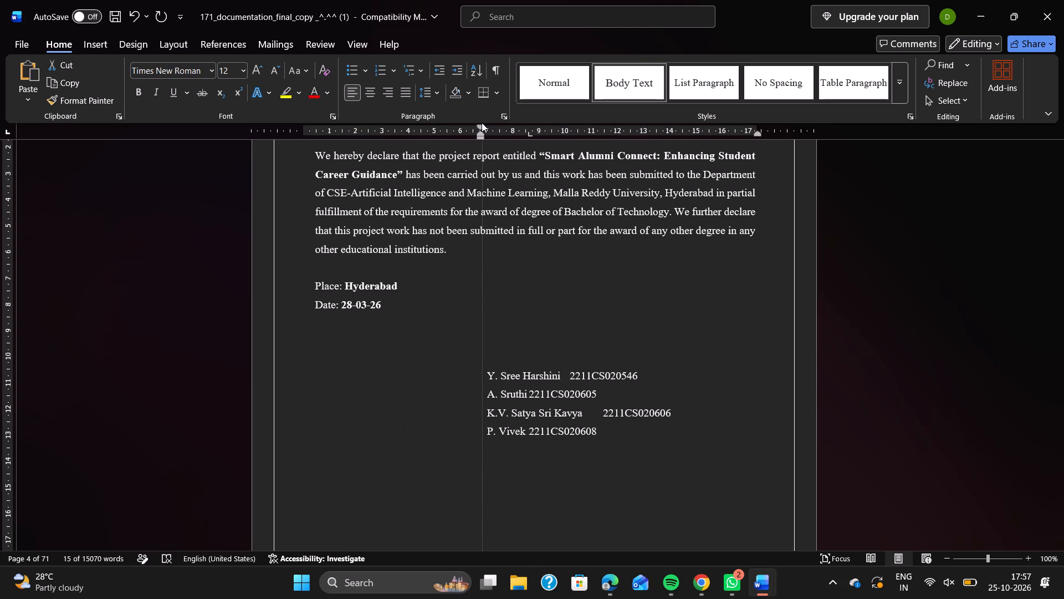
{"action": "left_click_drag", "start_coordinate": [482, 123], "coordinate": [539, 118]}
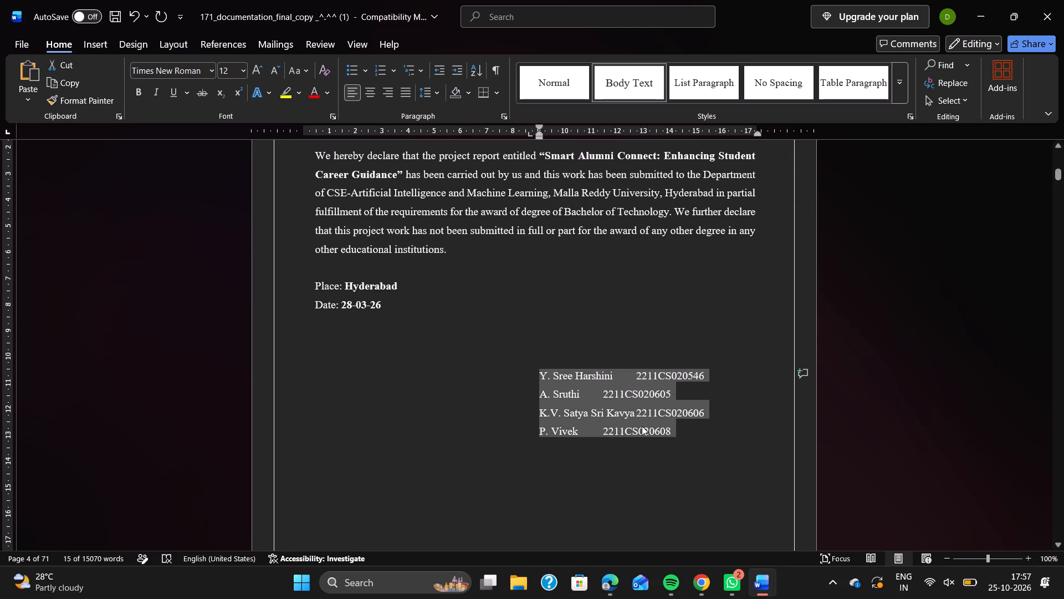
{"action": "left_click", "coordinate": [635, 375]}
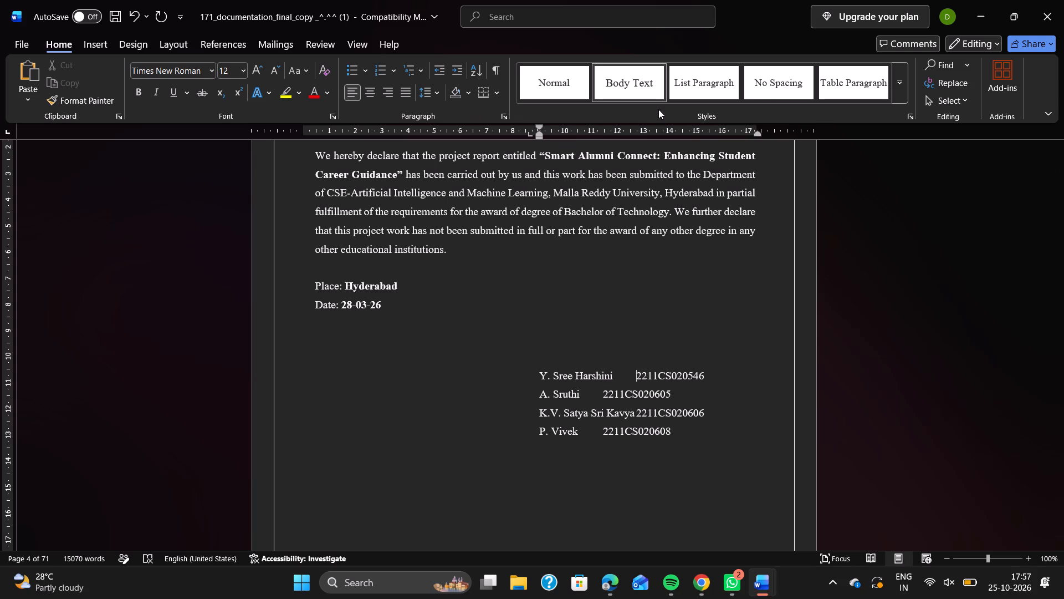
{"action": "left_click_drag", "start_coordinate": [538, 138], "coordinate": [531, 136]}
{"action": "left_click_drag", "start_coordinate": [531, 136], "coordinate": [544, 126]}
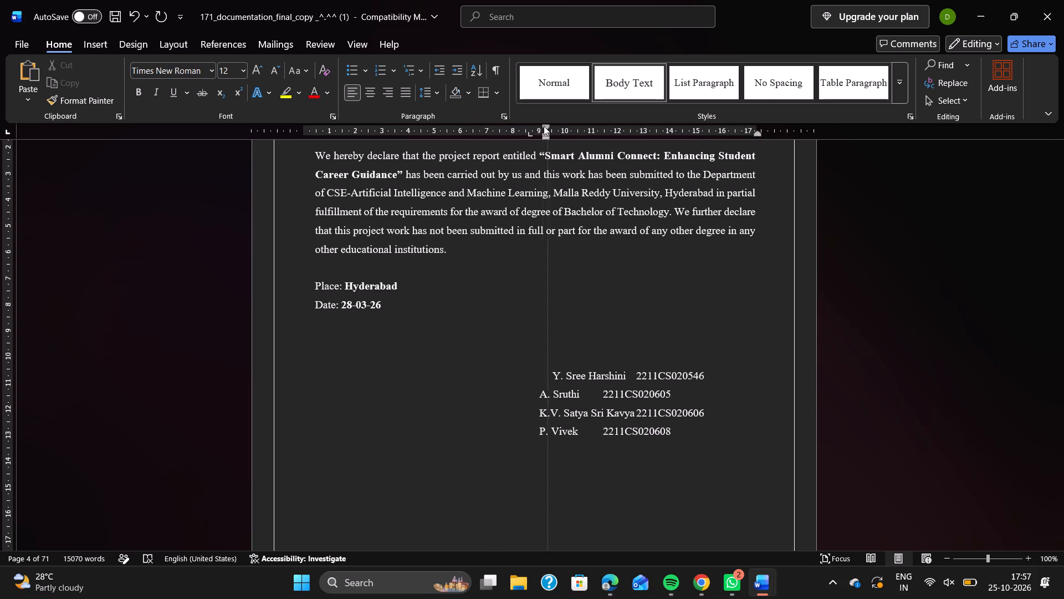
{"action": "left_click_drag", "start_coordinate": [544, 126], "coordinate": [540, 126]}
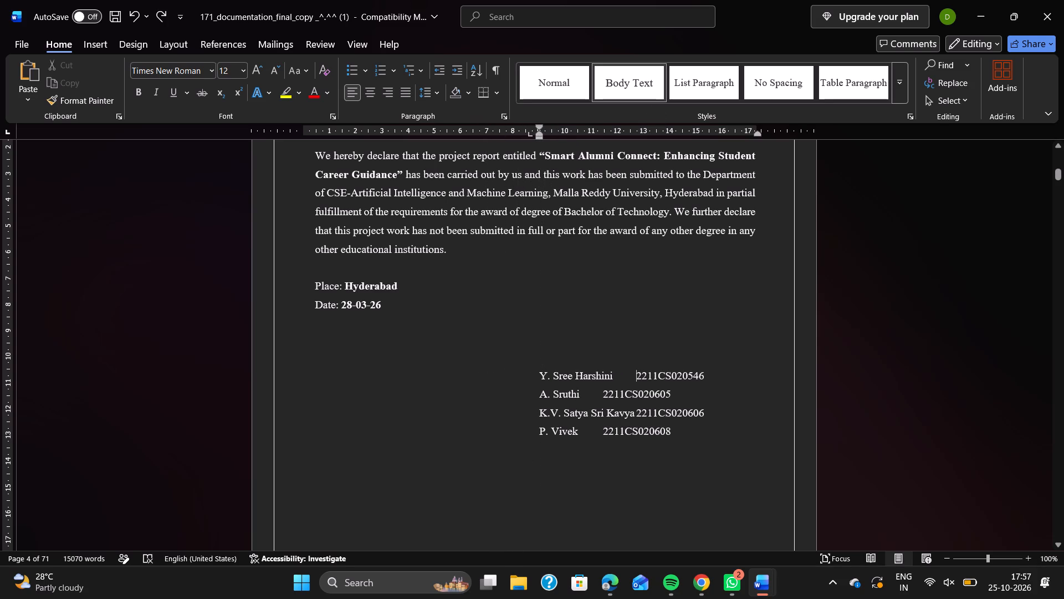
Insert 17 spaces before the roll number on the first student line to move it out to the text's right margin.
{"action": "key", "text": "space"}
{"action": "key", "text": "space"}
{"action": "key", "text": "space"}
{"action": "key", "text": "space"}
{"action": "key", "text": "space"}
{"action": "key", "text": "space"}
{"action": "key", "text": "space"}
{"action": "key", "text": "space"}
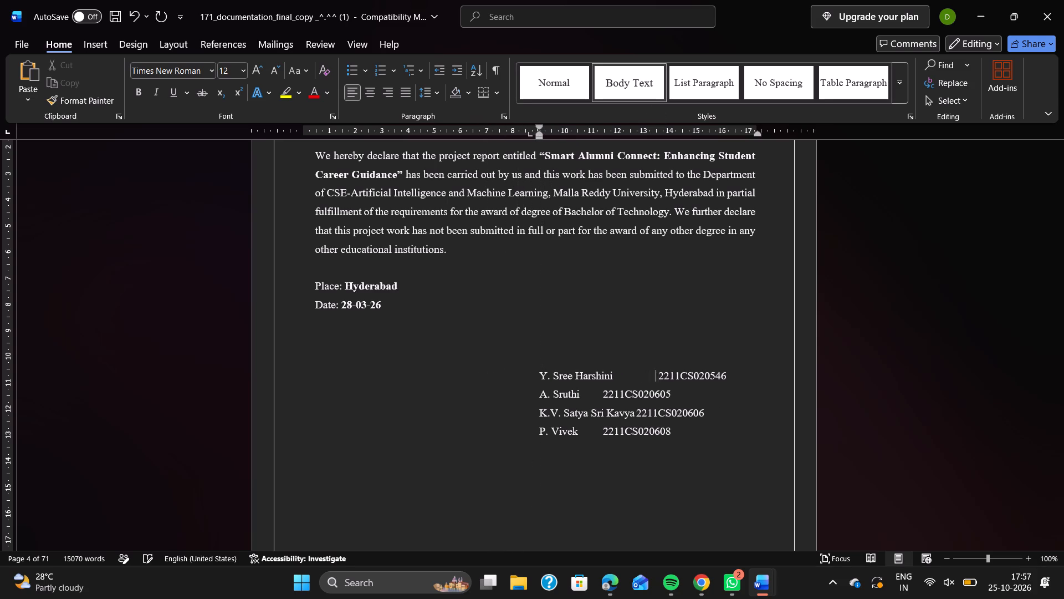
{"action": "key", "text": "space"}
{"action": "key", "text": "space"}
{"action": "key", "text": "space"}
{"action": "key", "text": "space"}
{"action": "key", "text": "space"}
{"action": "key", "text": "space"}
{"action": "key", "text": "space"}
{"action": "key", "text": "space"}
{"action": "key", "text": "space"}
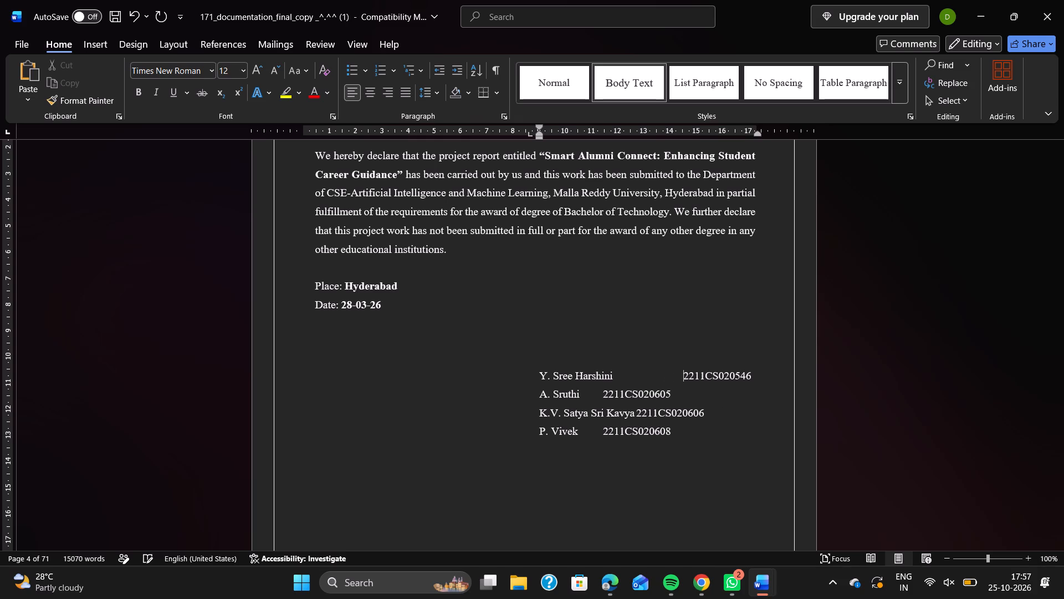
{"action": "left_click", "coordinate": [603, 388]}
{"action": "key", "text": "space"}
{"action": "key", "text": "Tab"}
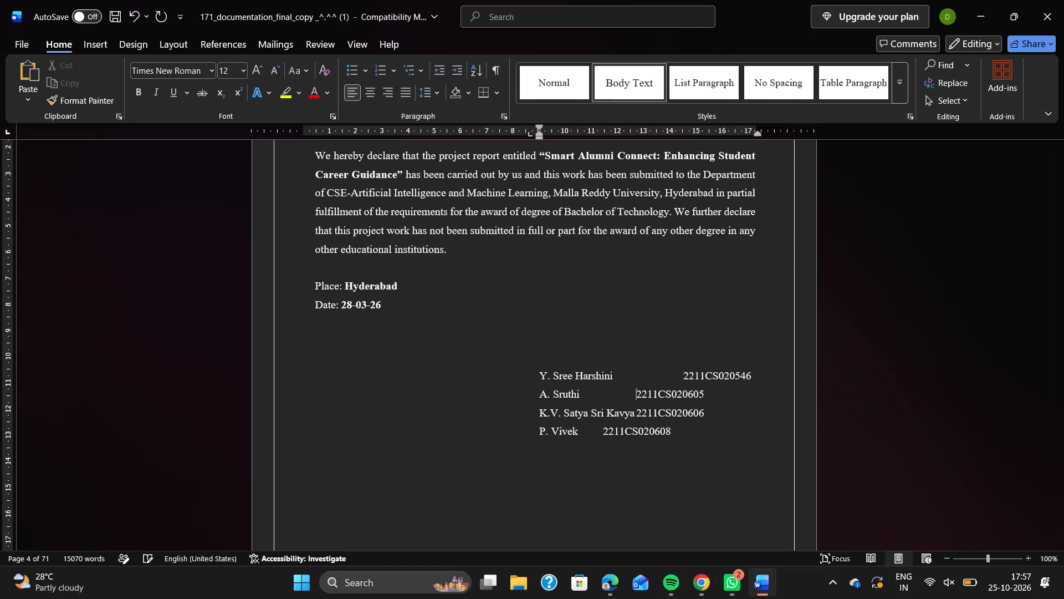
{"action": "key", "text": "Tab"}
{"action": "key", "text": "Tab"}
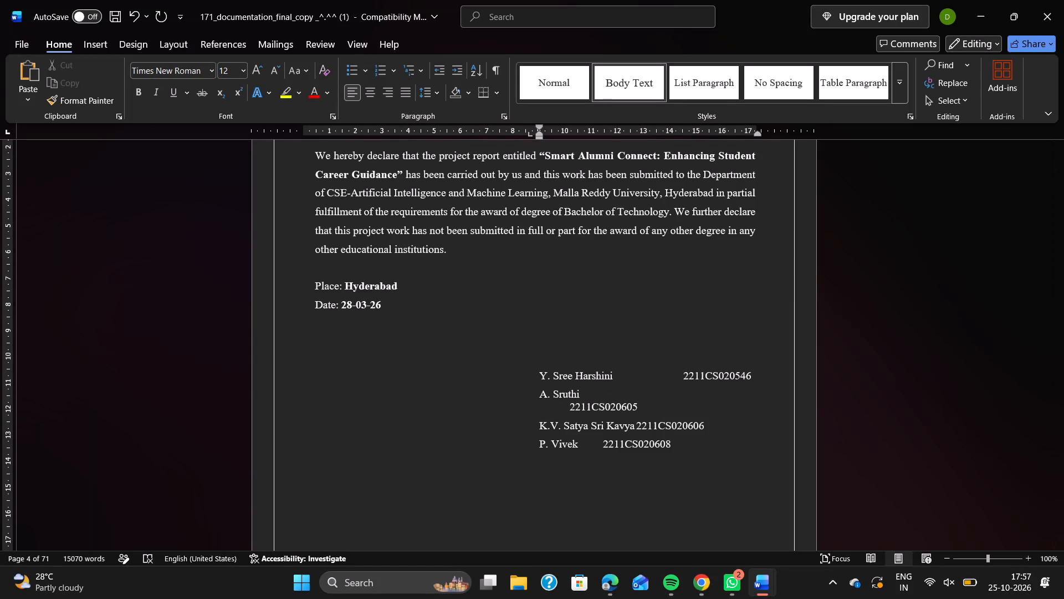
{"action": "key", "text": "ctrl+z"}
Insert spaces before the roll number on the second student line until it lines up under the first roll number.
{"action": "key", "text": "space"}
{"action": "key", "text": "space"}
{"action": "key", "text": "space"}
{"action": "key", "text": "space"}
{"action": "key", "text": "space"}
{"action": "key", "text": "space"}
{"action": "key", "text": "space"}
{"action": "key", "text": "space"}
{"action": "key", "text": "space"}
{"action": "key", "text": "space"}
{"action": "key", "text": "space"}
{"action": "key", "text": "space"}
{"action": "key", "text": "space"}
{"action": "key", "text": "space"}
{"action": "key", "text": "space"}
{"action": "key", "text": "space"}
{"action": "key", "text": "space"}
{"action": "key", "text": "space"}
{"action": "key", "text": "space"}
{"action": "key", "text": "space"}
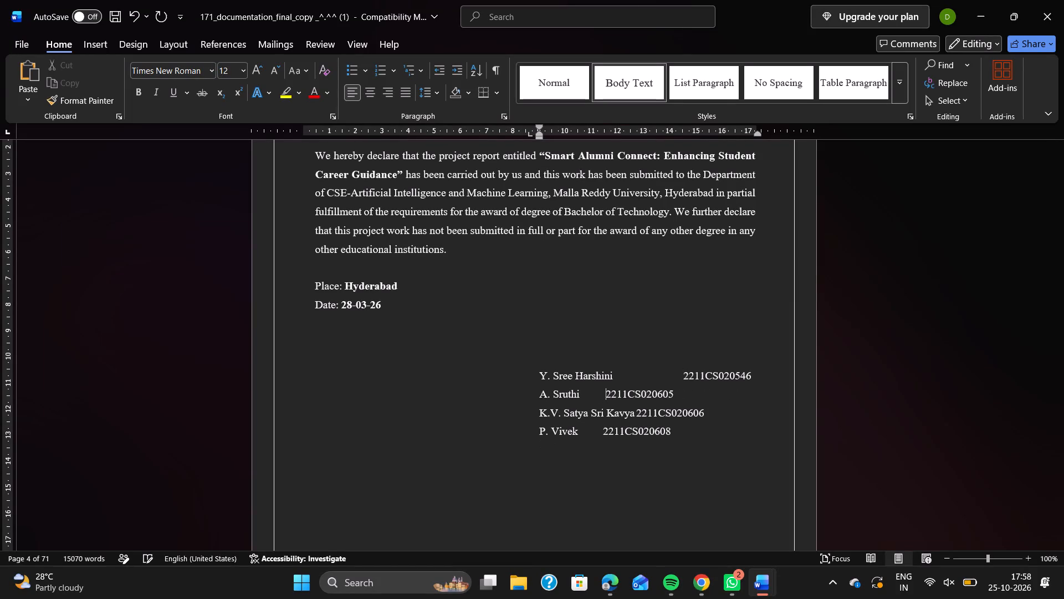
{"action": "key", "text": "space"}
{"action": "key", "text": "space"}
{"action": "key", "text": "space"}
{"action": "key", "text": "space"}
{"action": "key", "text": "space"}
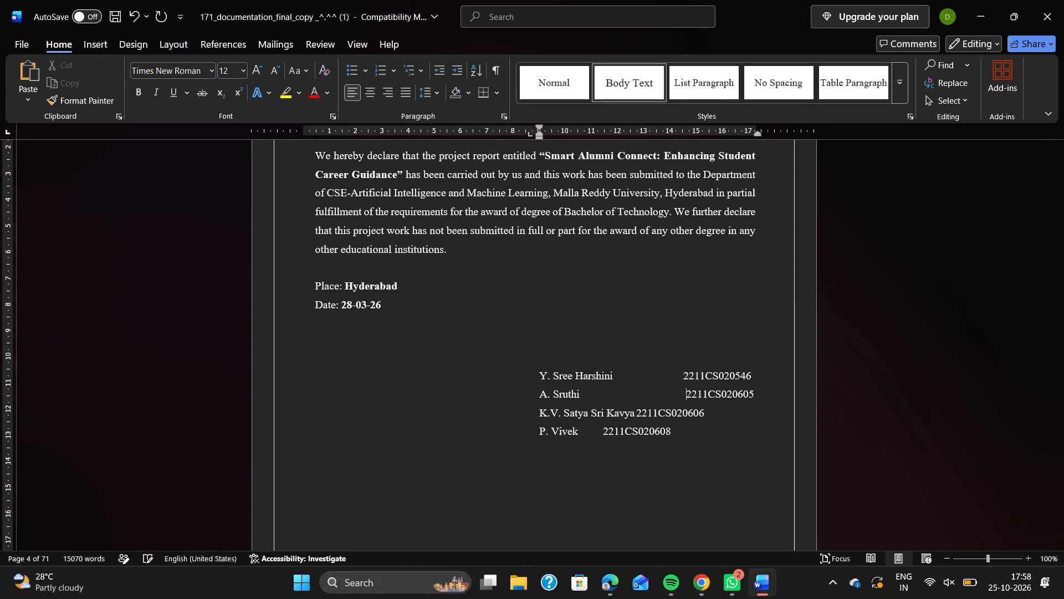
{"action": "key", "text": "BackSpace"}
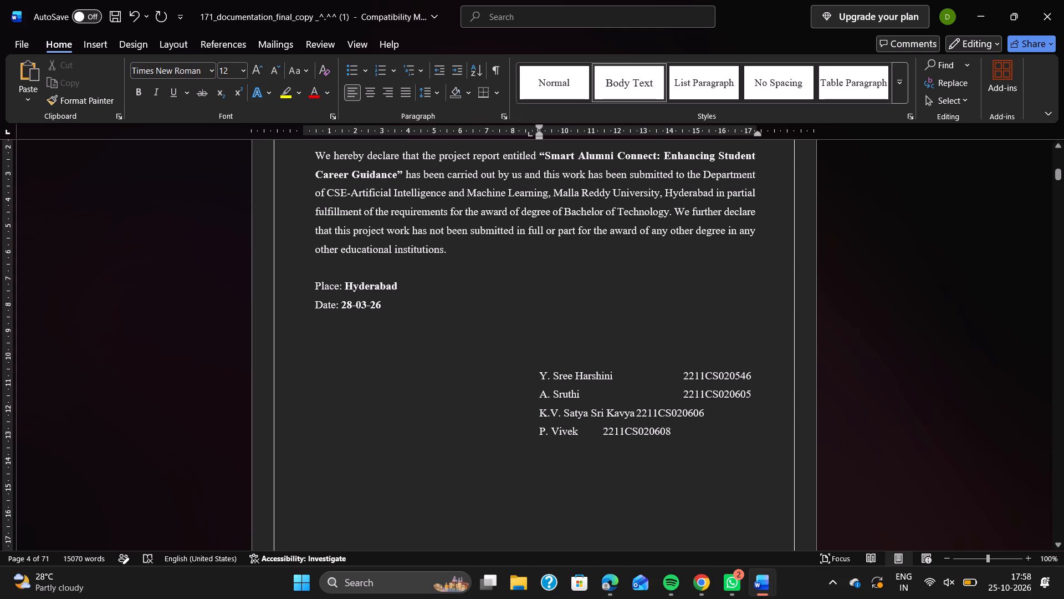
Adjust the spacing before the roll number on the third student line until it lines up under the two above.
{"action": "left_click", "coordinate": [633, 411]}
{"action": "key", "text": "space"}
{"action": "key", "text": "space"}
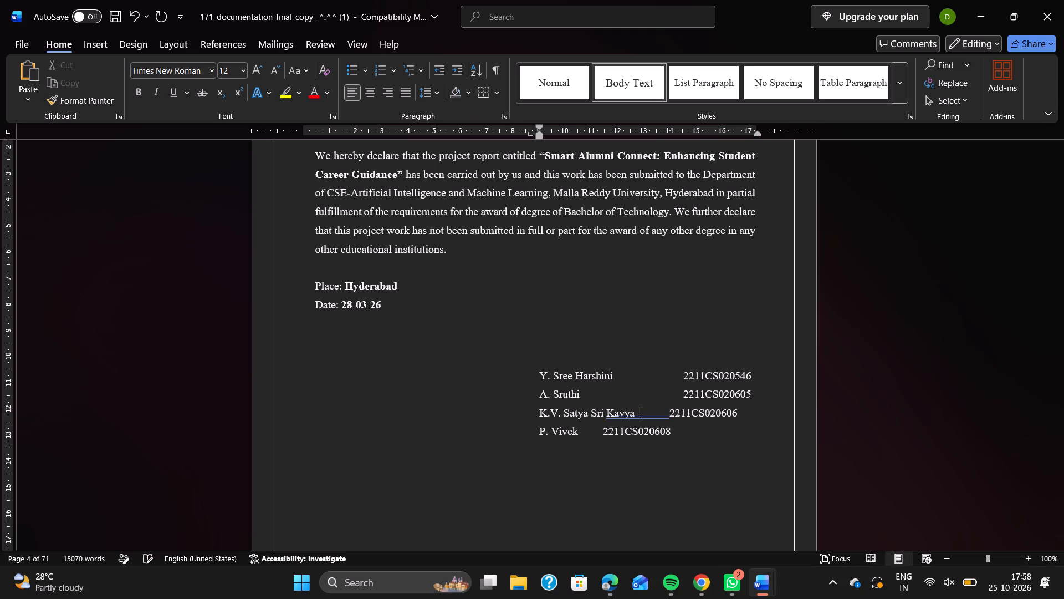
{"action": "key", "text": "space"}
{"action": "key", "text": "space"}
{"action": "key", "text": "space"}
{"action": "key", "text": "space"}
{"action": "key", "text": "space"}
{"action": "key", "text": "space"}
{"action": "key", "text": "space"}
{"action": "key", "text": "space"}
{"action": "key", "text": "space"}
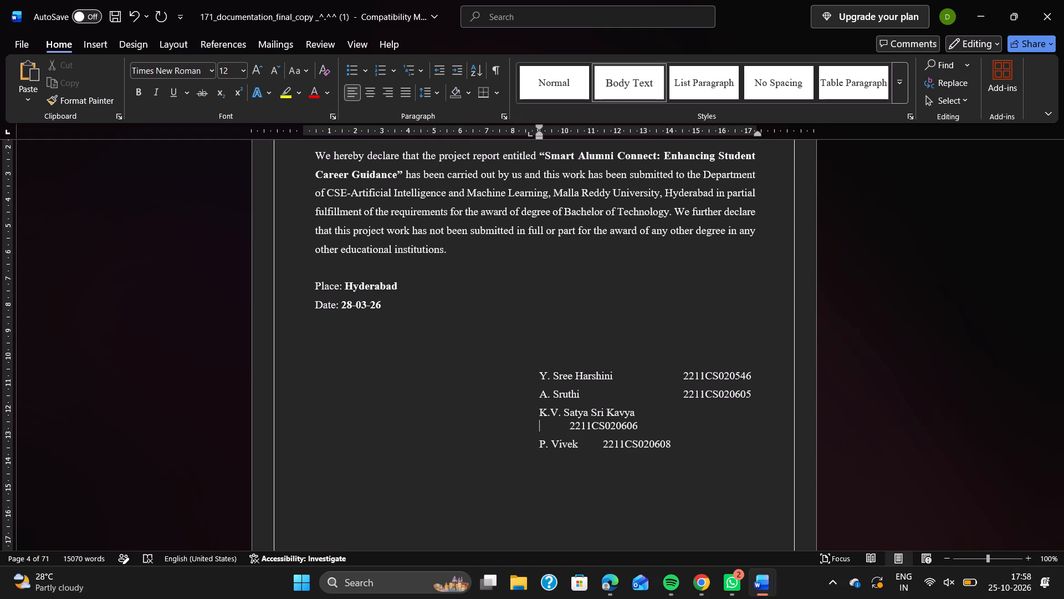
{"action": "key", "text": "ctrl+z"}
{"action": "key", "text": "space"}
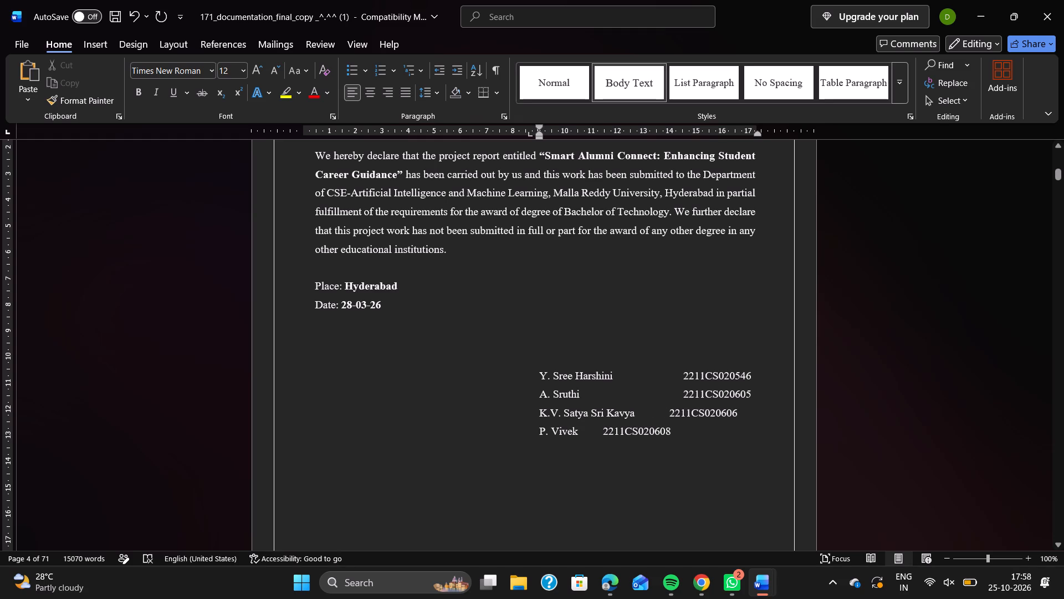
{"action": "left_click", "coordinate": [669, 412]}
{"action": "key", "text": "space"}
{"action": "key", "text": "space"}
{"action": "key", "text": "space"}
{"action": "key", "text": "space"}
{"action": "key", "text": "space"}
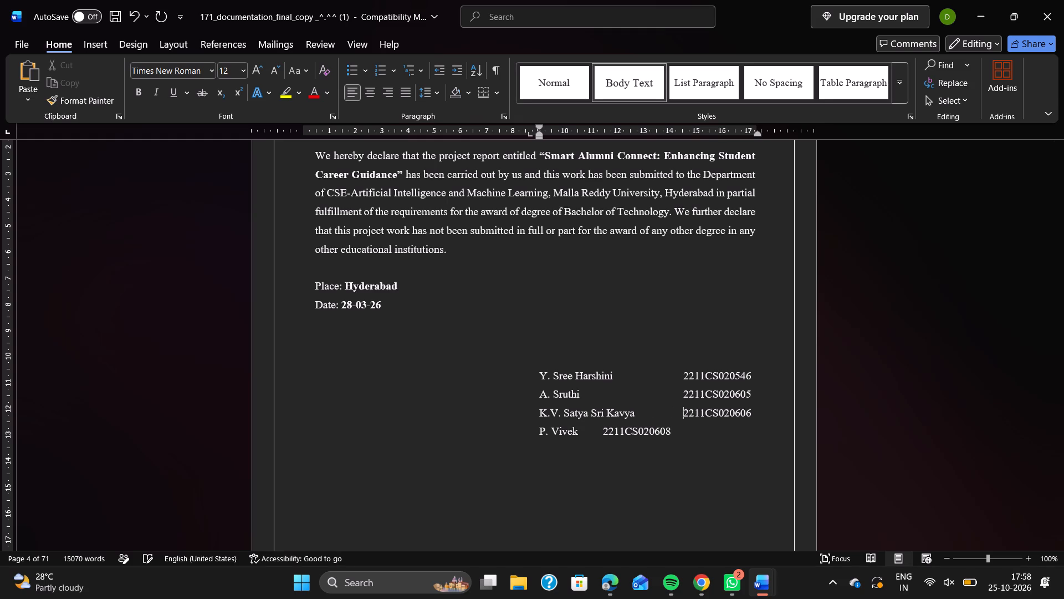
{"action": "key", "text": "space"}
{"action": "key", "text": "BackSpace"}
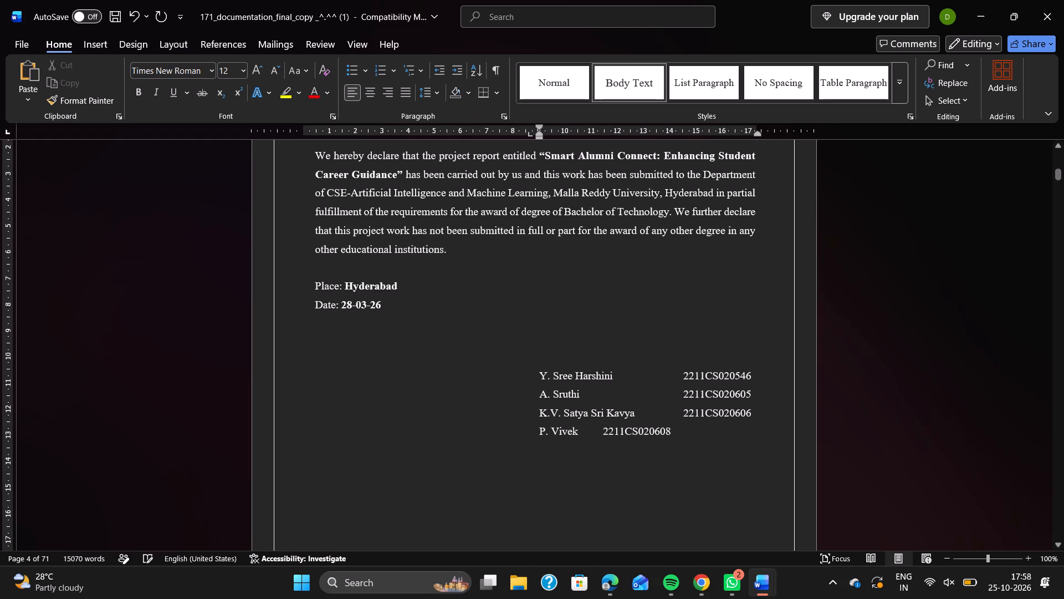
Insert 17 spaces before the roll number on the fourth student line of the DECLARATION page to line it up under the three above.
{"action": "left_click", "coordinate": [602, 430]}
{"action": "key", "text": "space"}
{"action": "key", "text": "space"}
{"action": "key", "text": "space"}
{"action": "key", "text": "space"}
{"action": "key", "text": "space"}
{"action": "key", "text": "space"}
{"action": "key", "text": "space"}
{"action": "key", "text": "space"}
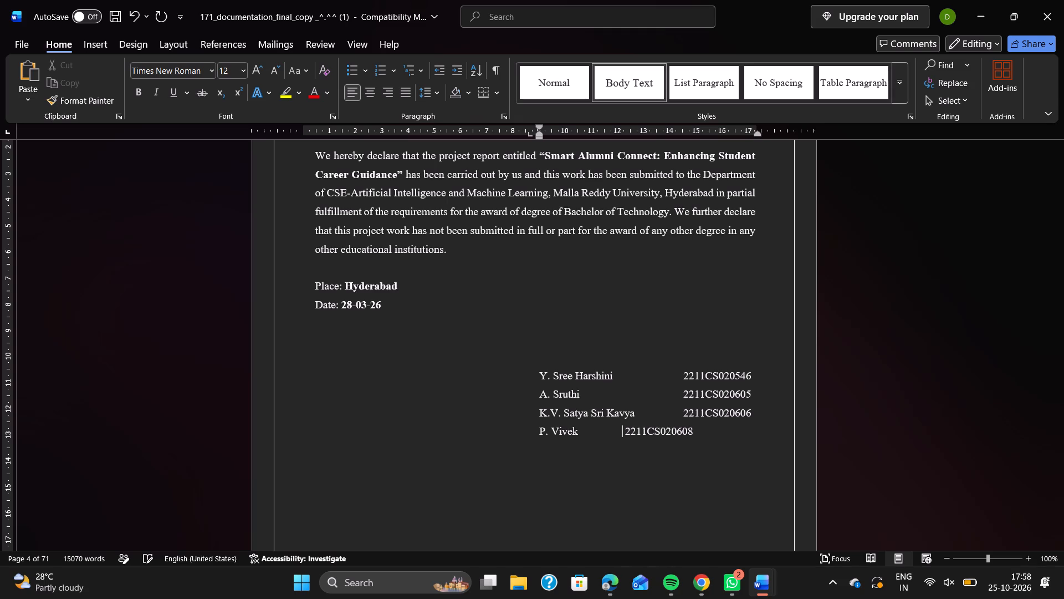
{"action": "key", "text": "space"}
{"action": "key", "text": "space"}
{"action": "key", "text": "space"}
{"action": "key", "text": "space"}
{"action": "key", "text": "space"}
{"action": "key", "text": "space"}
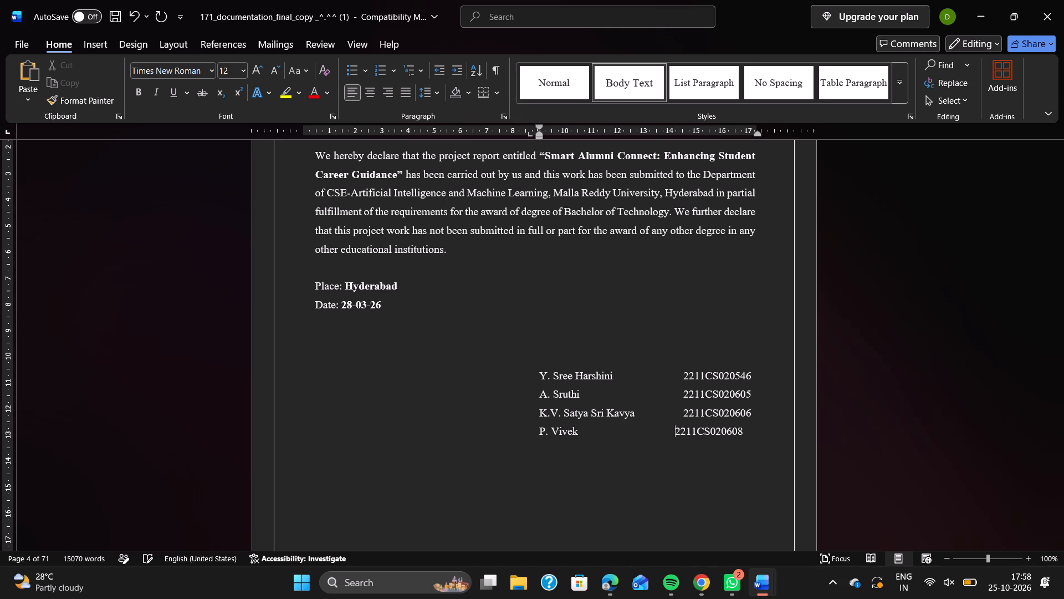
{"action": "key", "text": "space"}
{"action": "key", "text": "space"}
{"action": "key", "text": "space"}
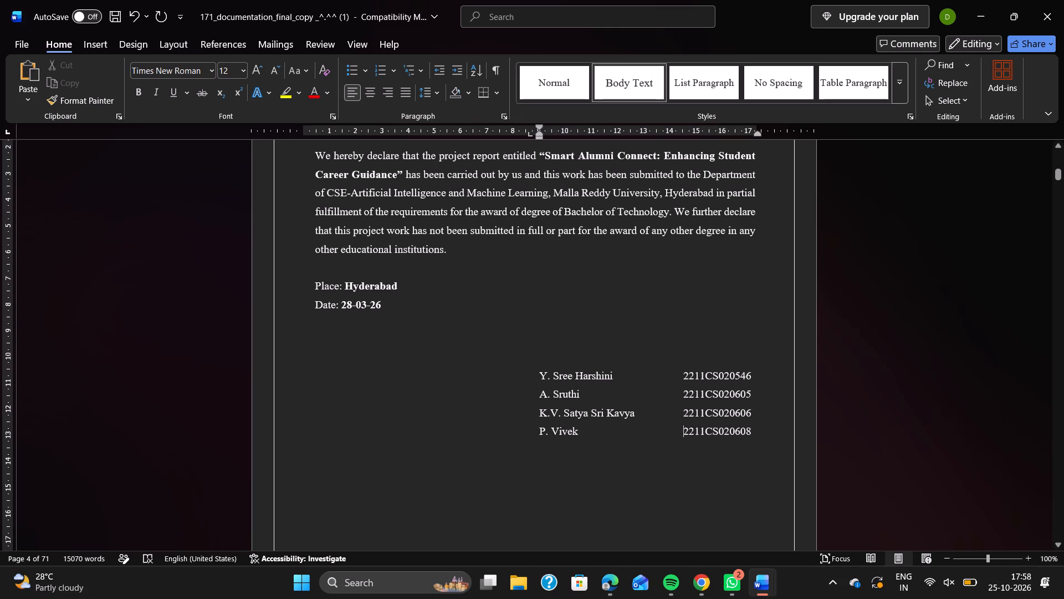
{"action": "left_click", "coordinate": [639, 445]}
Insert a blank line before the "Firstly, we would like to express" paragraph on the ACKNOWLEDGEMENT page.
{"action": "scroll", "coordinate": [639, 445], "scroll_direction": "down", "scroll_amount": 3}
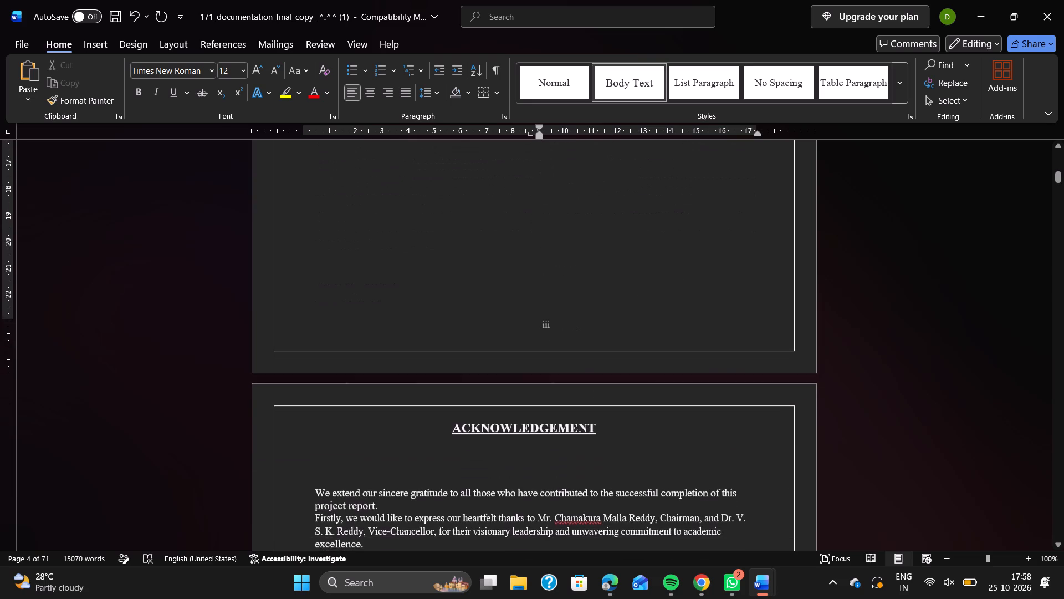
{"action": "scroll", "coordinate": [671, 450], "scroll_direction": "down", "scroll_amount": 3}
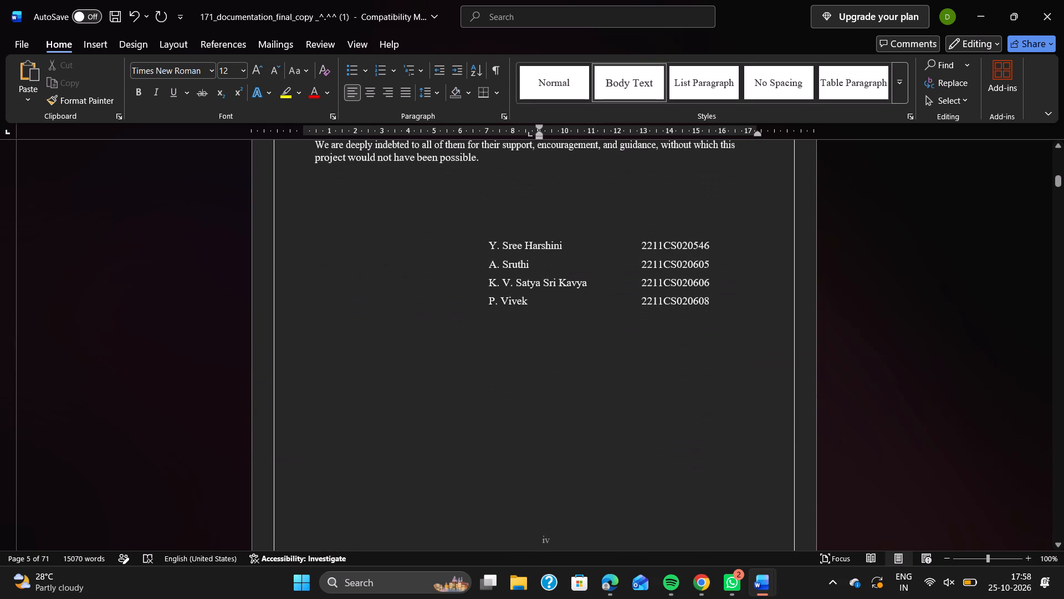
{"action": "scroll", "coordinate": [671, 450], "scroll_direction": "up", "scroll_amount": 4}
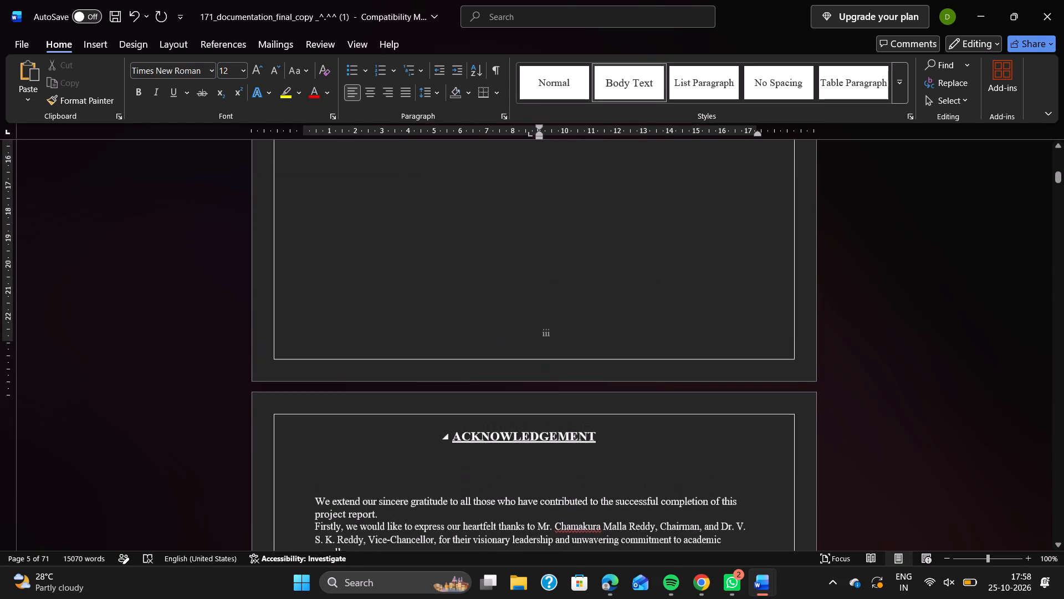
{"action": "scroll", "coordinate": [671, 450], "scroll_direction": "down", "scroll_amount": 1}
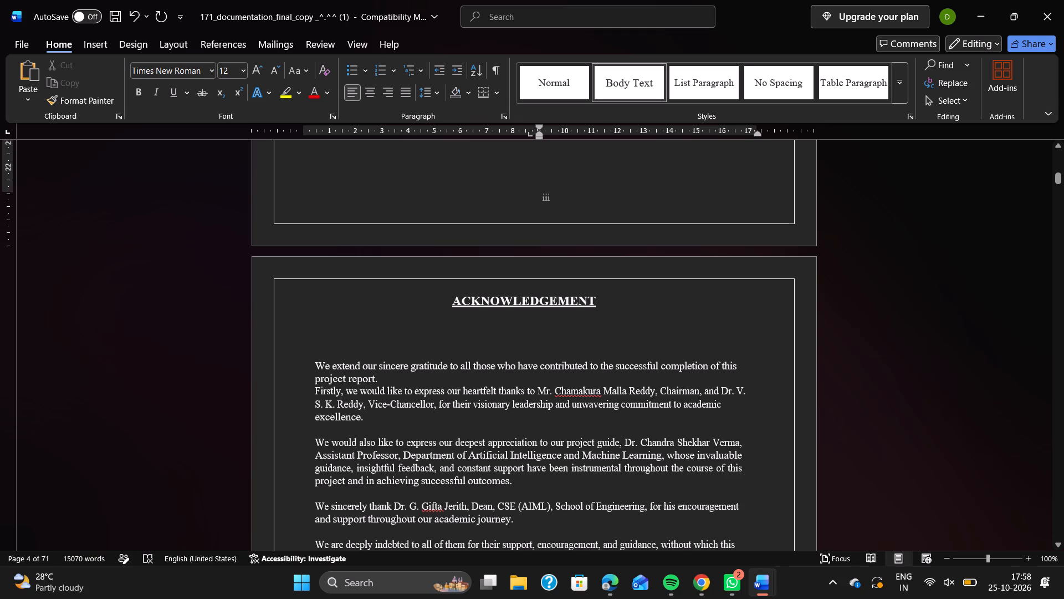
{"action": "left_click", "coordinate": [392, 381]}
{"action": "key", "text": "Return"}
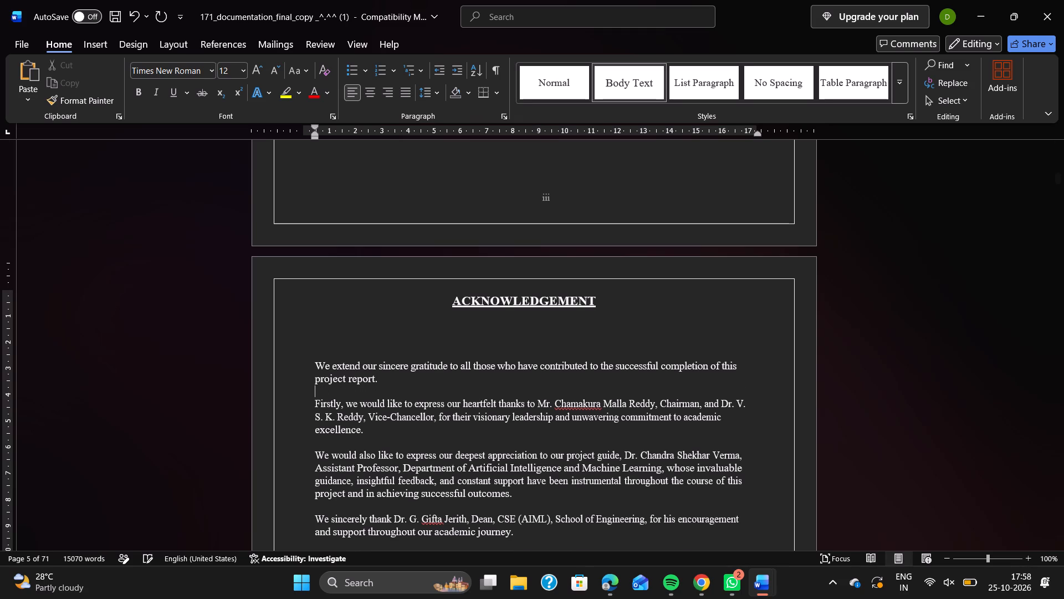
In the "Firstly" paragraph, break the line before the Vice-Chancellor's "Dr." title and rejoin the initials with the rest of the name.
{"action": "scroll", "coordinate": [466, 440], "scroll_direction": "down", "scroll_amount": 1}
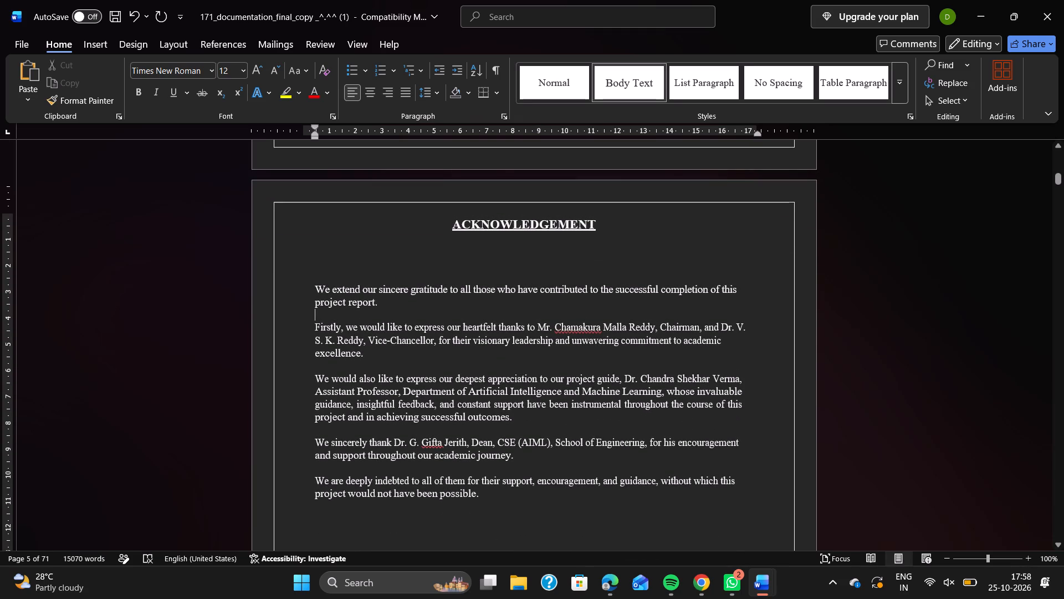
{"action": "left_click", "coordinate": [723, 324]}
{"action": "key", "text": "Return"}
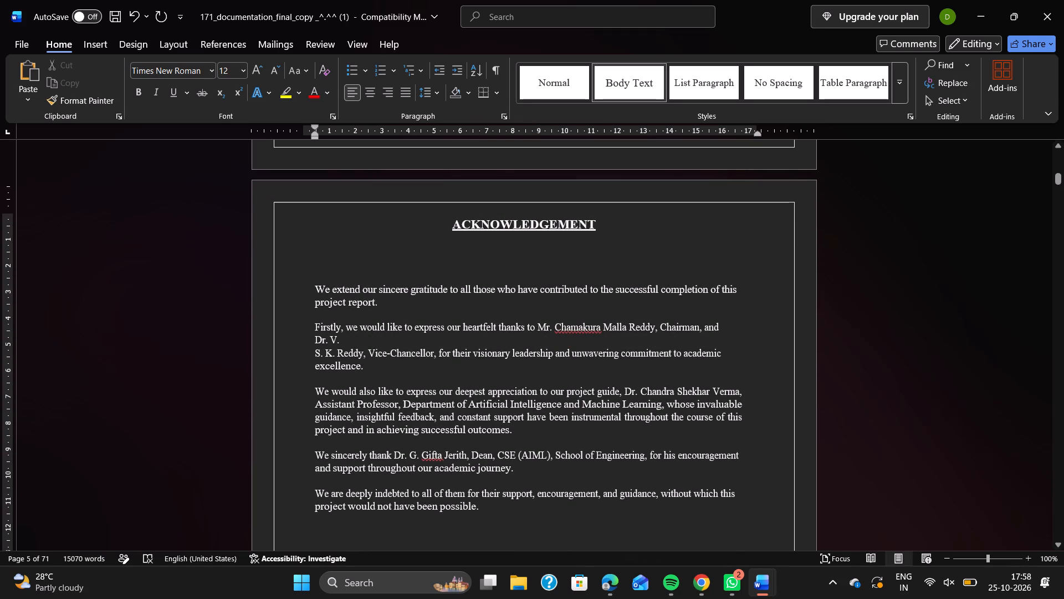
{"action": "key", "text": "Down"}
{"action": "key", "text": "BackSpace"}
{"action": "key", "text": "BackSpace"}
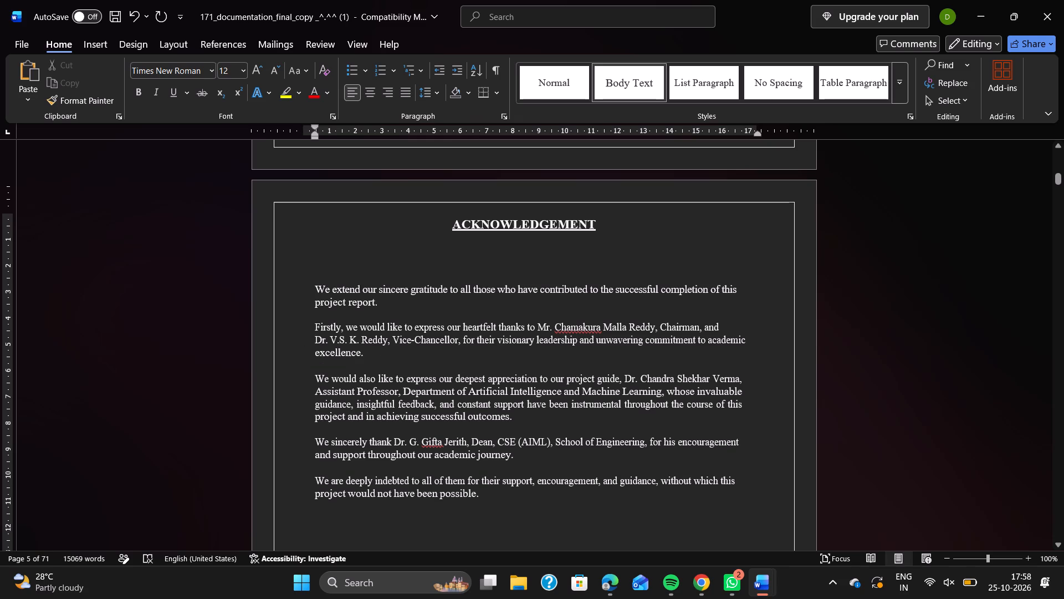
Justify all the body paragraphs of the ACKNOWLEDGEMENT text.
{"action": "left_click_drag", "start_coordinate": [314, 285], "coordinate": [497, 499]}
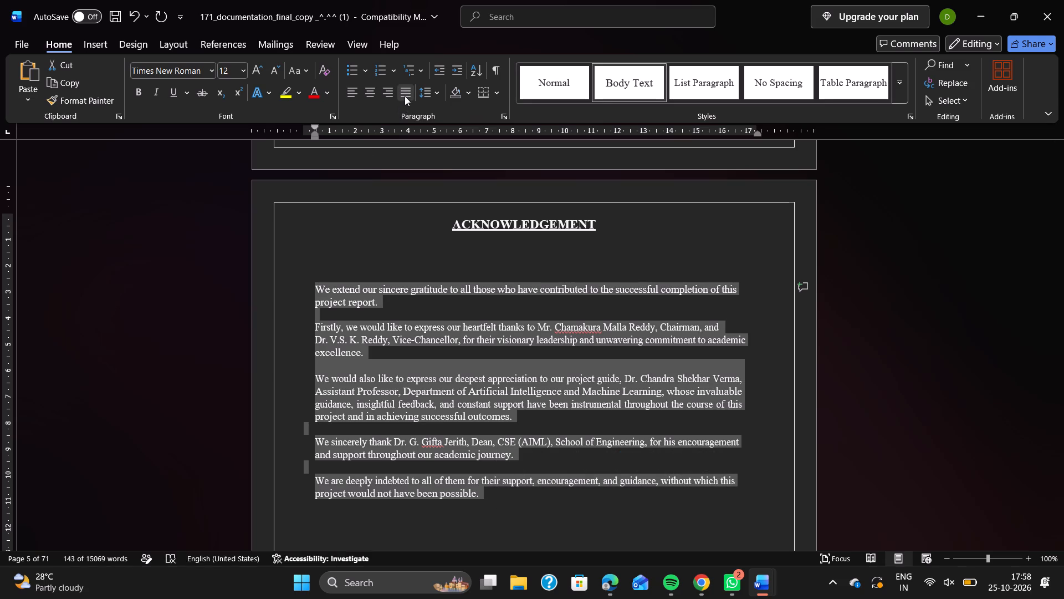
{"action": "left_click", "coordinate": [405, 96]}
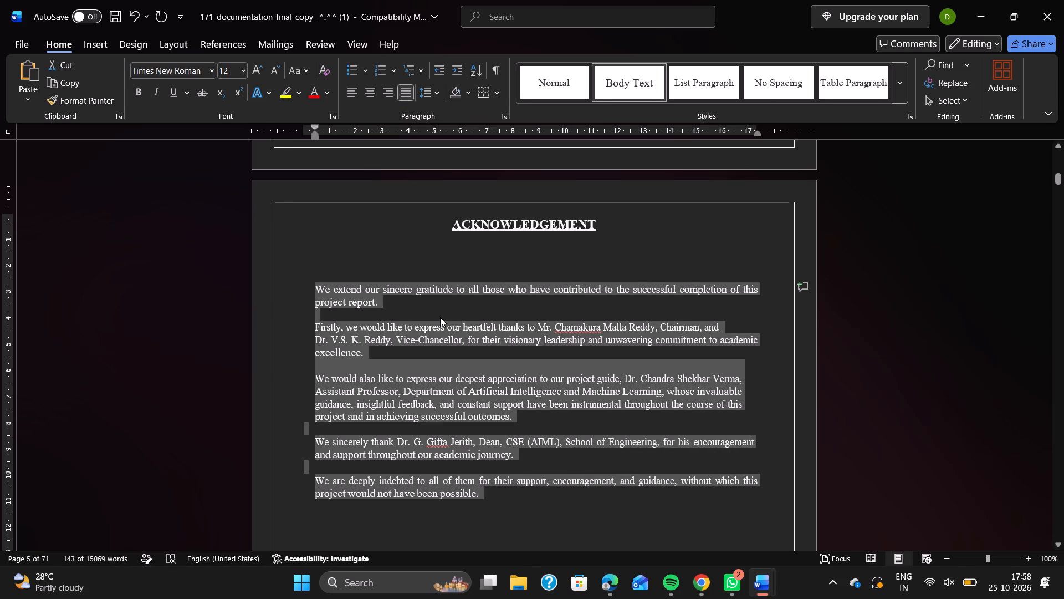
{"action": "left_click", "coordinate": [424, 387]}
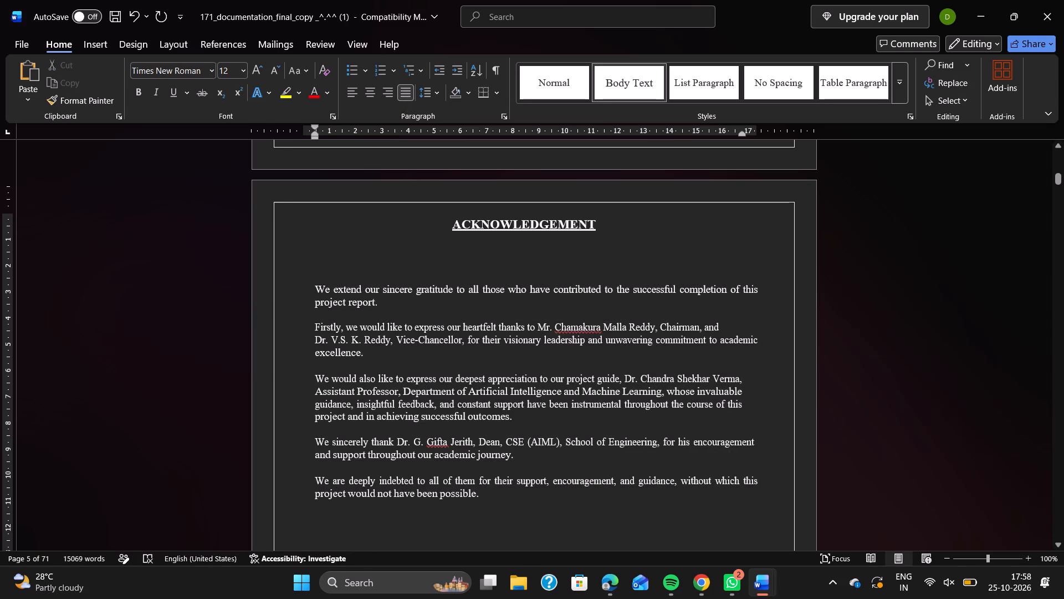
Set the line spacing of the ACKNOWLEDGEMENT body paragraphs to 1.5.
{"action": "scroll", "coordinate": [682, 408], "scroll_direction": "down", "scroll_amount": 1}
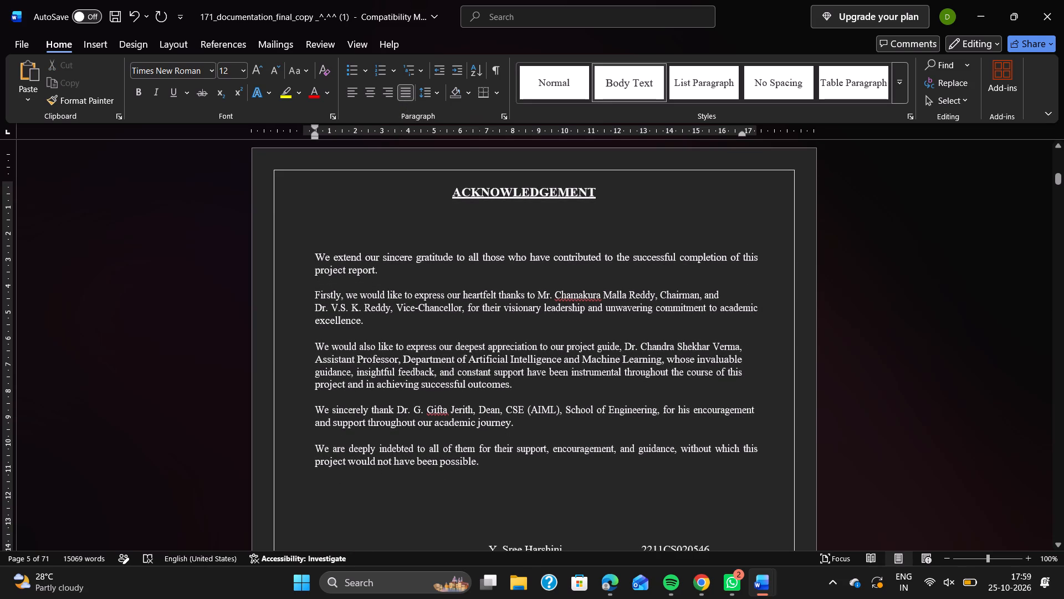
{"action": "left_click_drag", "start_coordinate": [310, 247], "coordinate": [502, 474]}
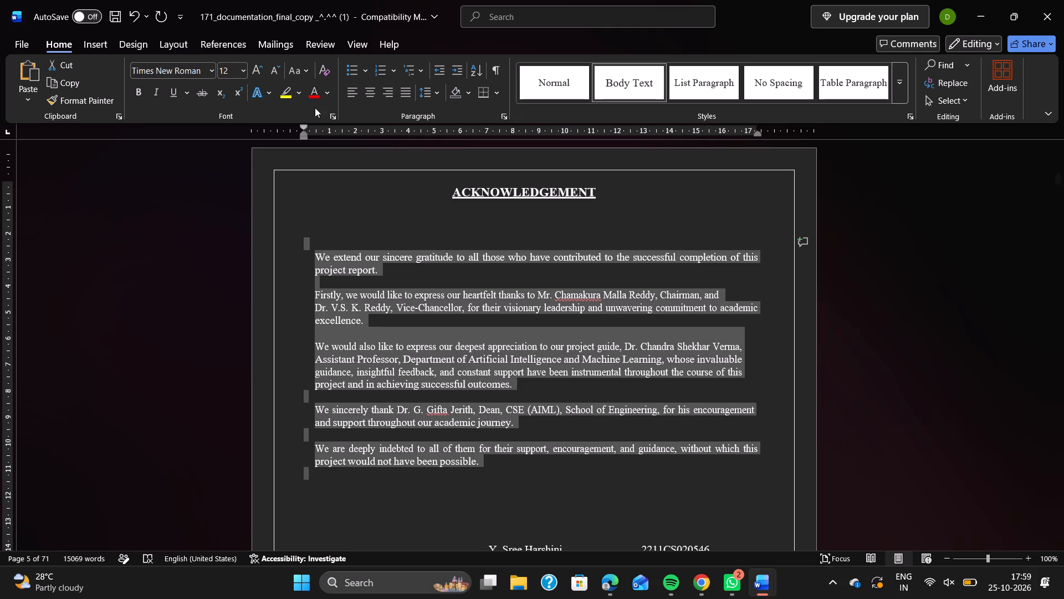
{"action": "left_click", "coordinate": [432, 95]}
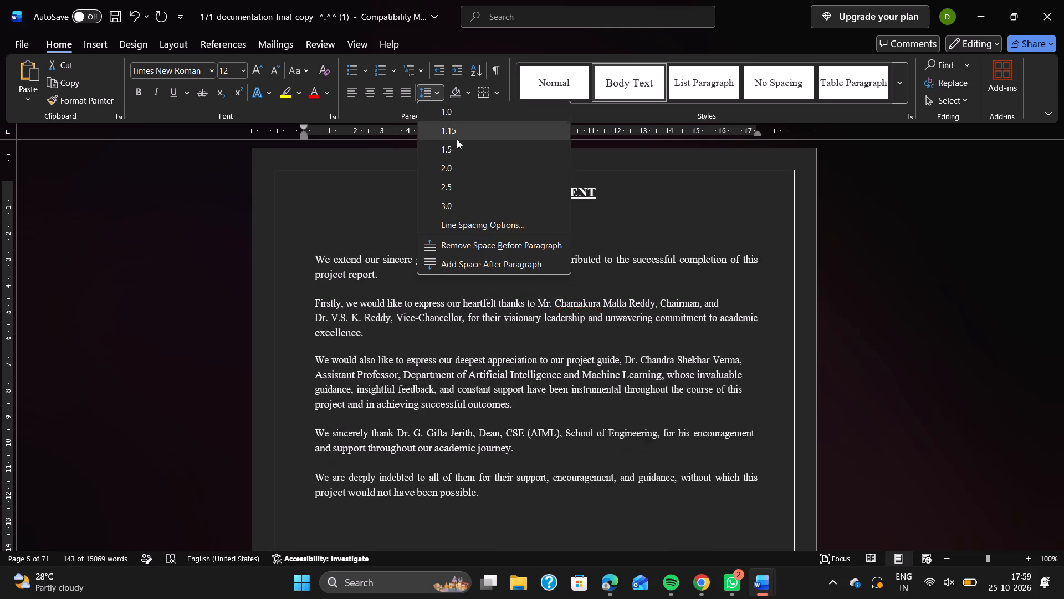
{"action": "left_click", "coordinate": [459, 152]}
{"action": "left_click", "coordinate": [749, 425]}
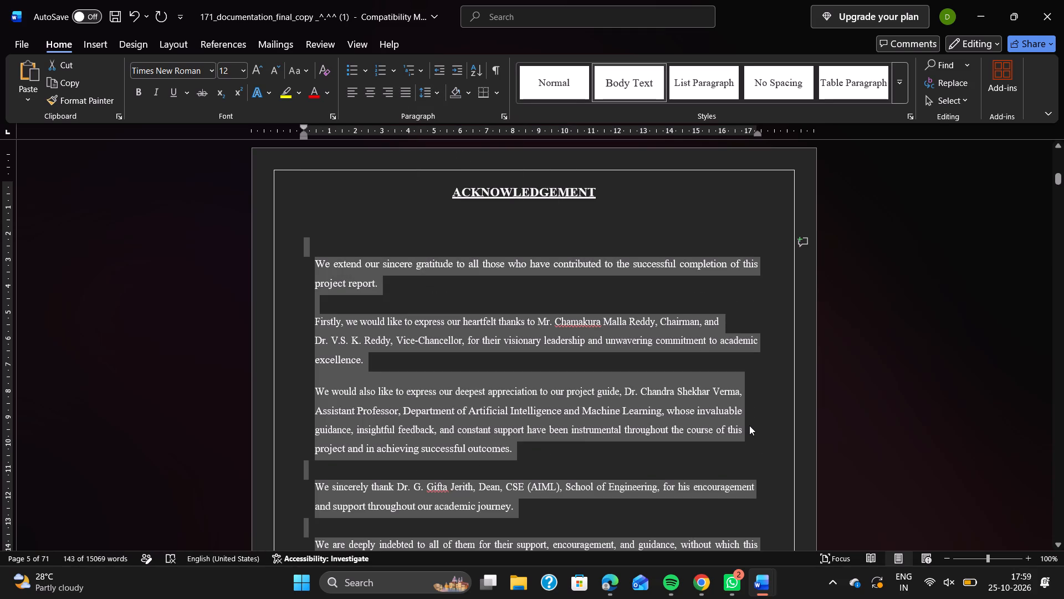
Move the tab stop of the four student lines under the ACKNOWLEDGEMENT to about 14.5 on the ruler, bringing the roll numbers near the right margin.
{"action": "scroll", "coordinate": [749, 425], "scroll_direction": "down", "scroll_amount": 5}
{"action": "scroll", "coordinate": [749, 425], "scroll_direction": "up", "scroll_amount": 2}
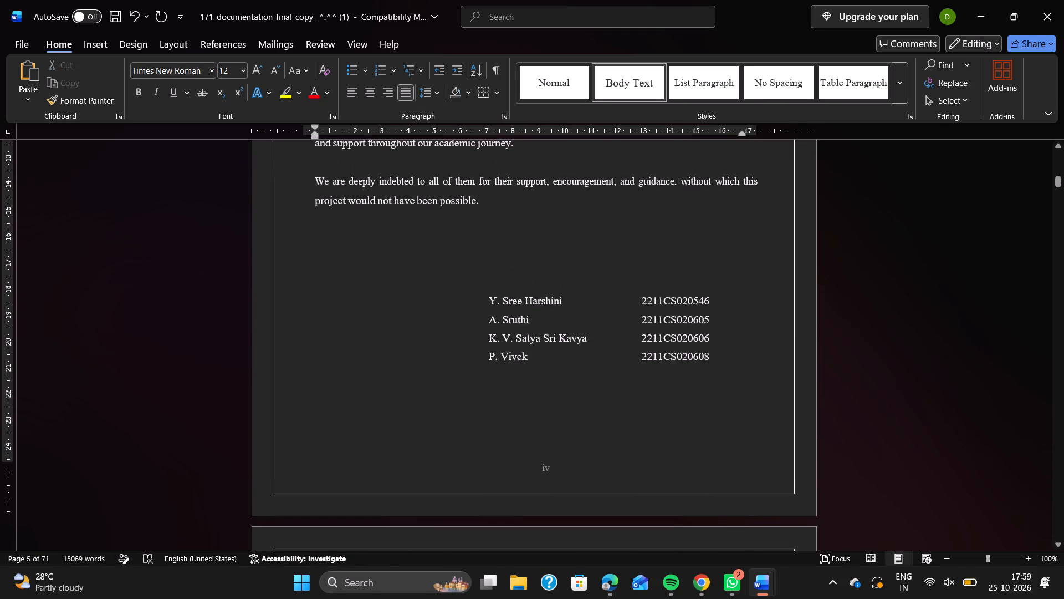
{"action": "scroll", "coordinate": [582, 366], "scroll_direction": "up", "scroll_amount": 1}
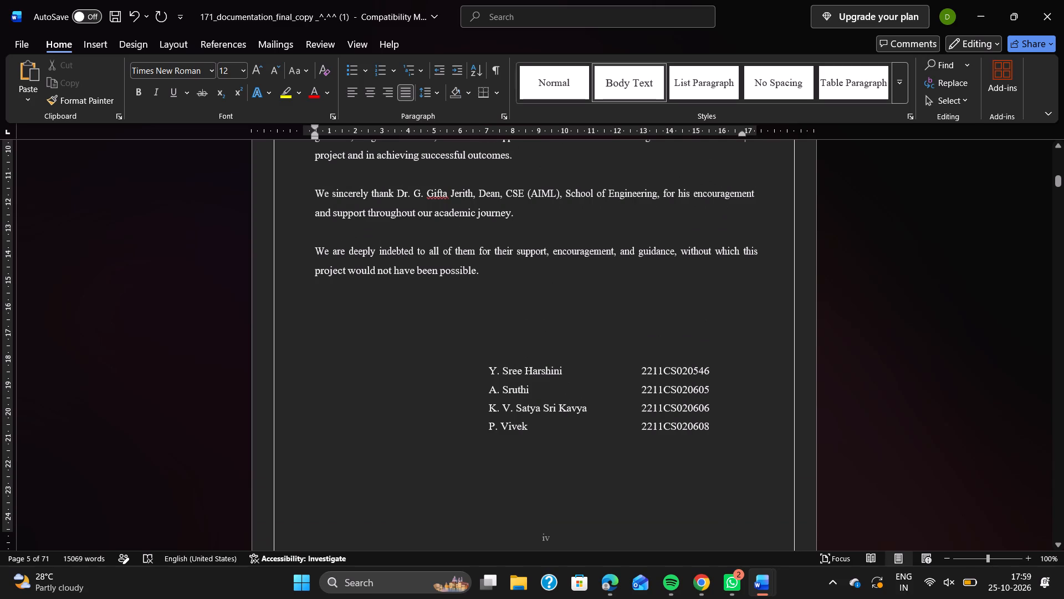
{"action": "left_click", "coordinate": [638, 370]}
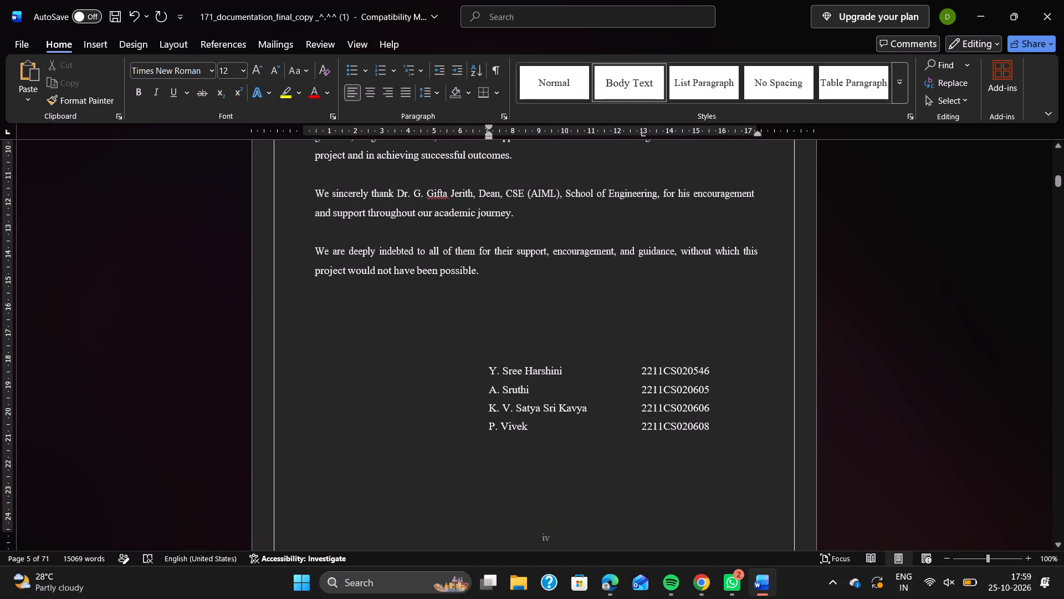
{"action": "left_click_drag", "start_coordinate": [483, 364], "coordinate": [729, 424]}
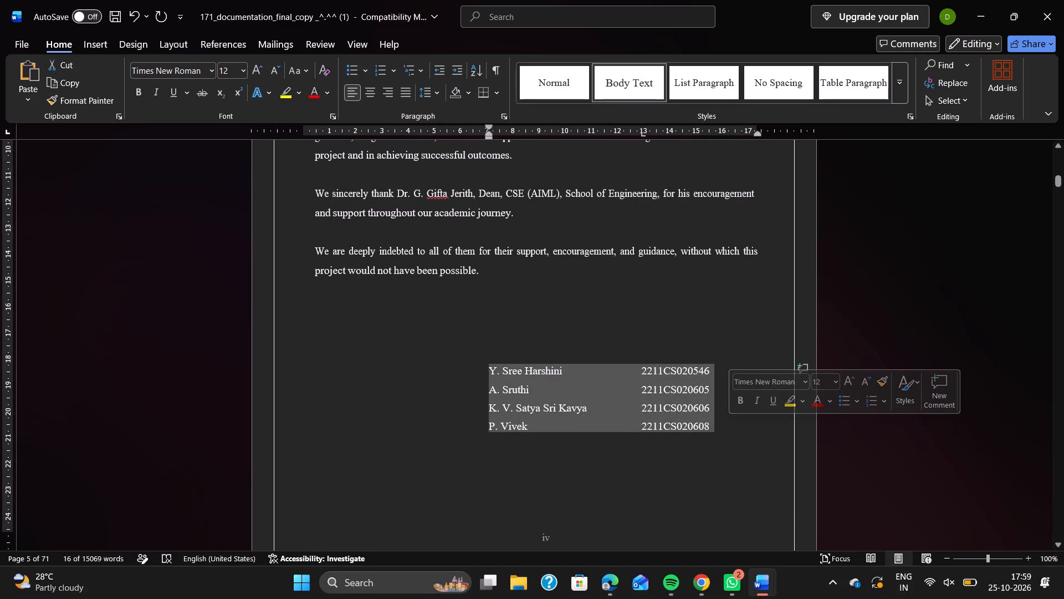
{"action": "left_click", "coordinate": [641, 130]}
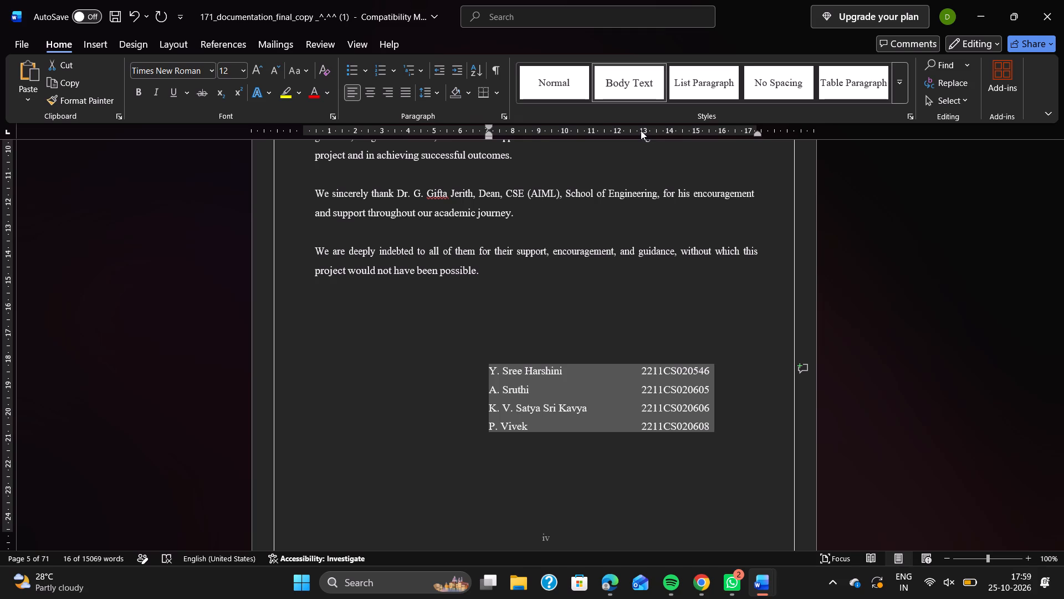
{"action": "left_click_drag", "start_coordinate": [641, 133], "coordinate": [652, 133]}
{"action": "left_click_drag", "start_coordinate": [652, 133], "coordinate": [684, 128]}
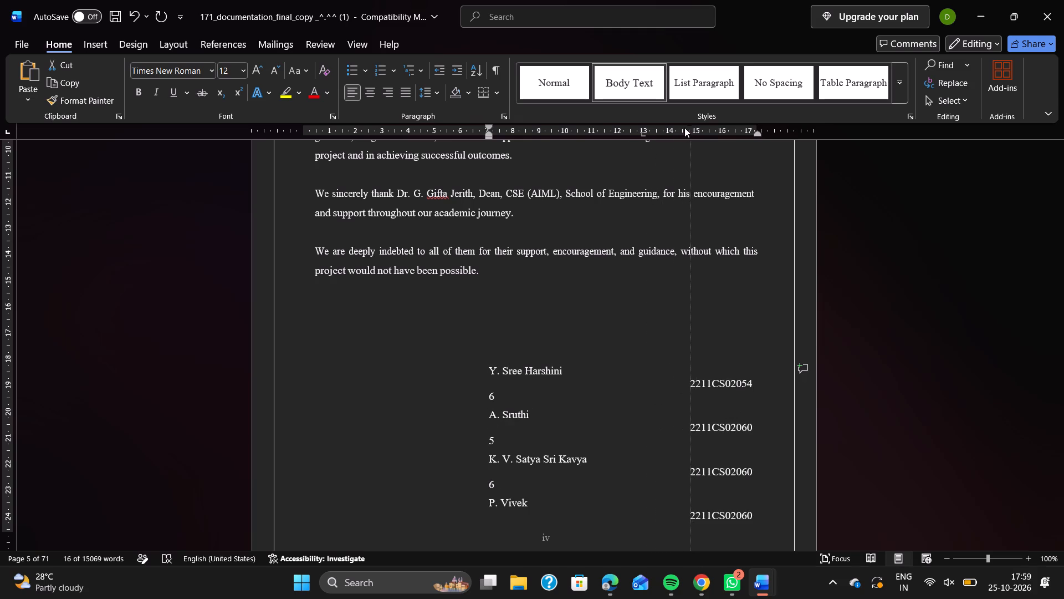
{"action": "left_click_drag", "start_coordinate": [684, 128], "coordinate": [656, 123]}
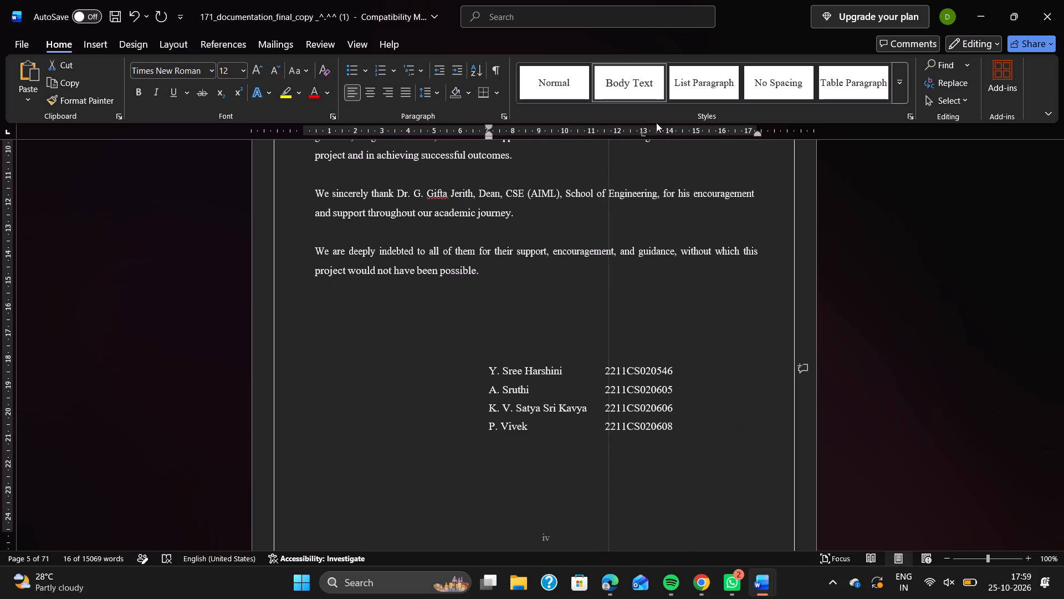
{"action": "left_click_drag", "start_coordinate": [656, 123], "coordinate": [661, 126]}
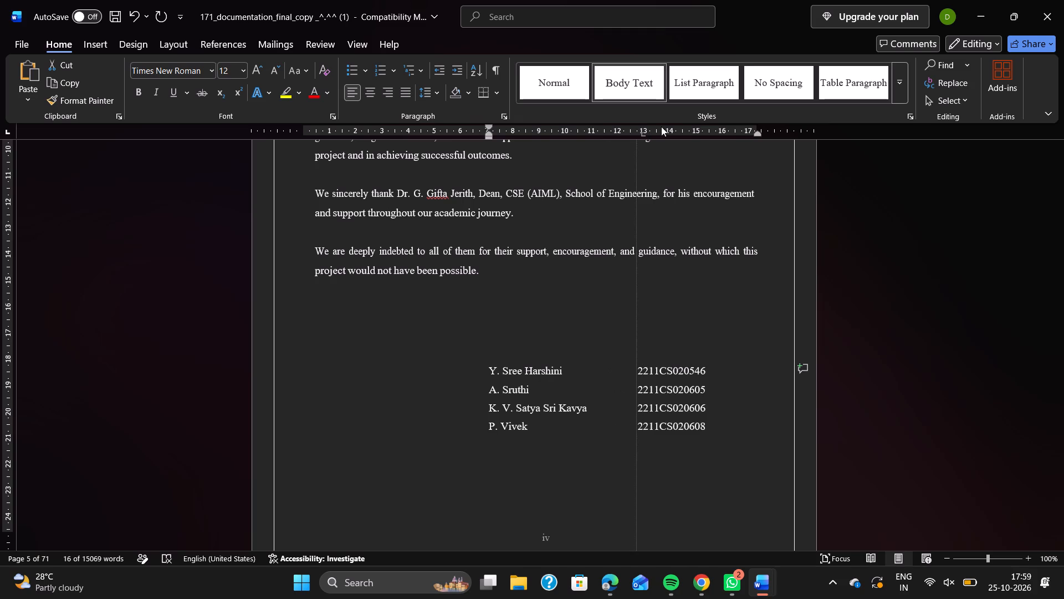
{"action": "left_click_drag", "start_coordinate": [661, 126], "coordinate": [644, 139]}
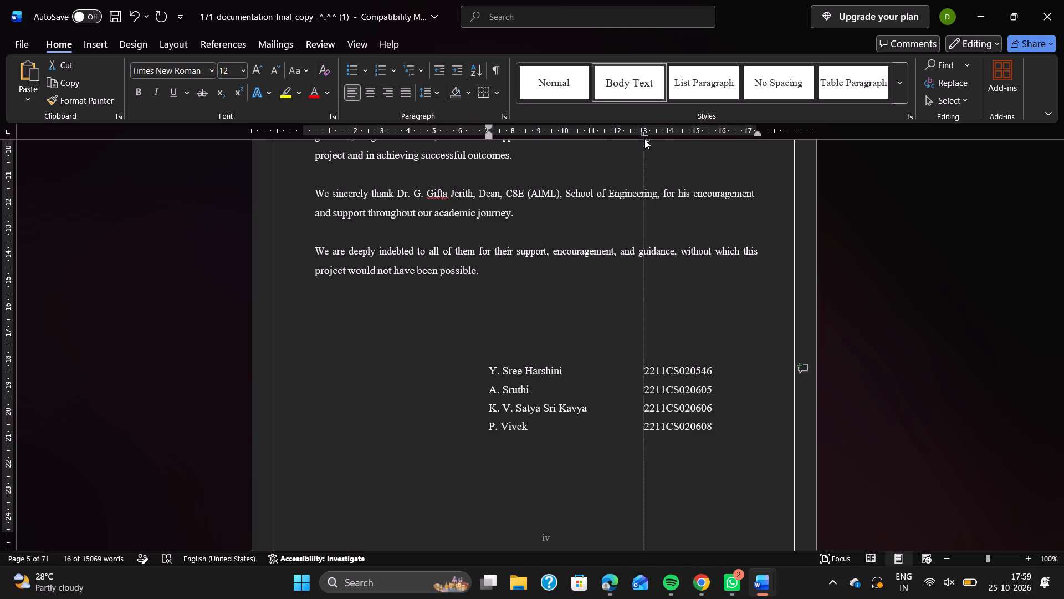
{"action": "left_click_drag", "start_coordinate": [644, 139], "coordinate": [685, 135]}
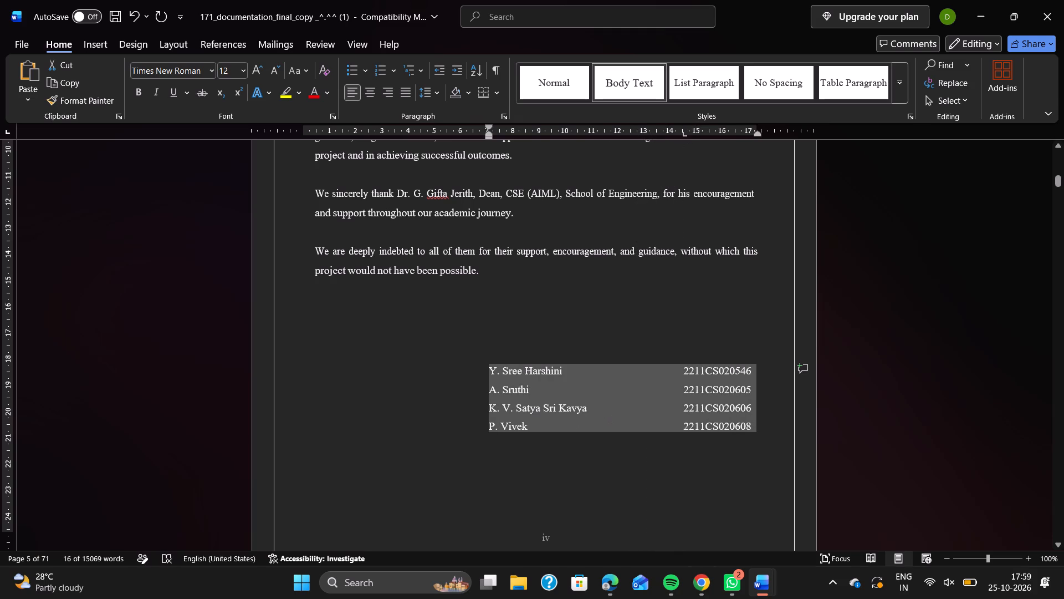
Indent the four student name lines under the ACKNOWLEDGEMENT to about 9.75 on the ruler.
{"action": "left_click", "coordinate": [486, 368]}
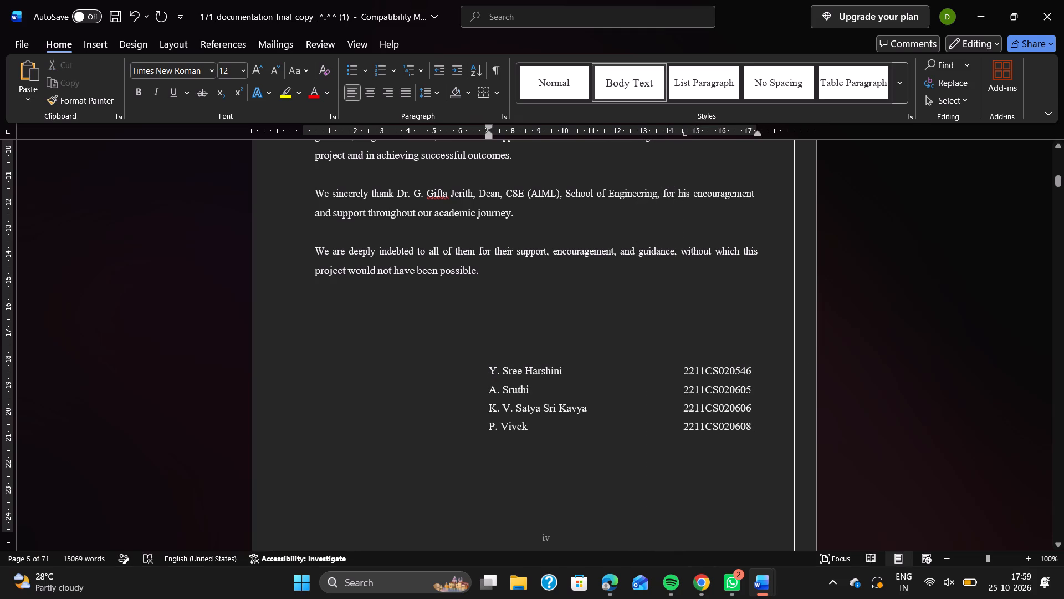
{"action": "left_click_drag", "start_coordinate": [488, 369], "coordinate": [668, 438]}
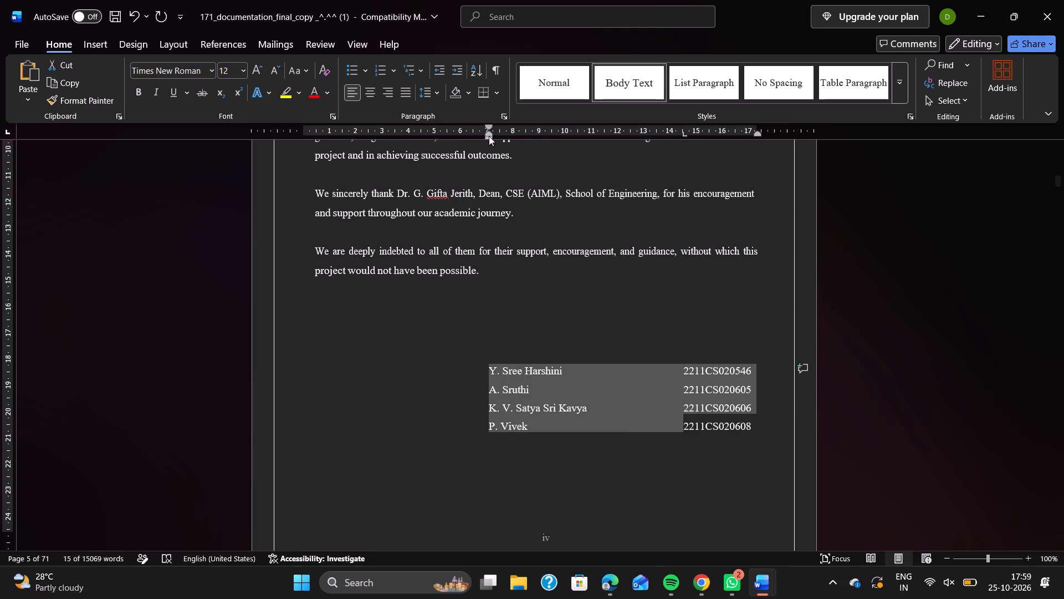
{"action": "left_click_drag", "start_coordinate": [489, 136], "coordinate": [538, 140]}
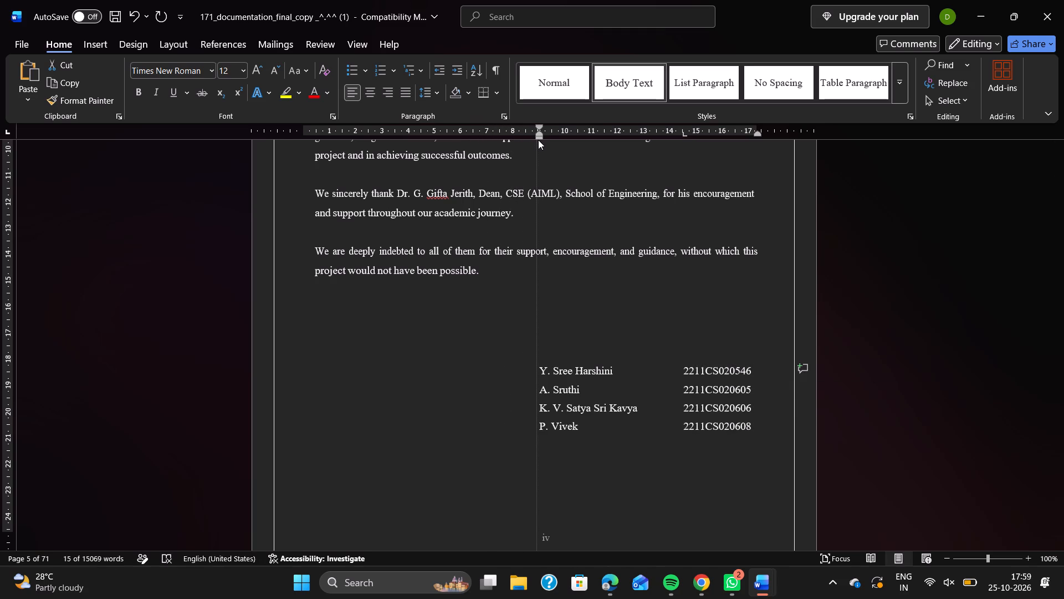
{"action": "left_click_drag", "start_coordinate": [538, 140], "coordinate": [551, 140]}
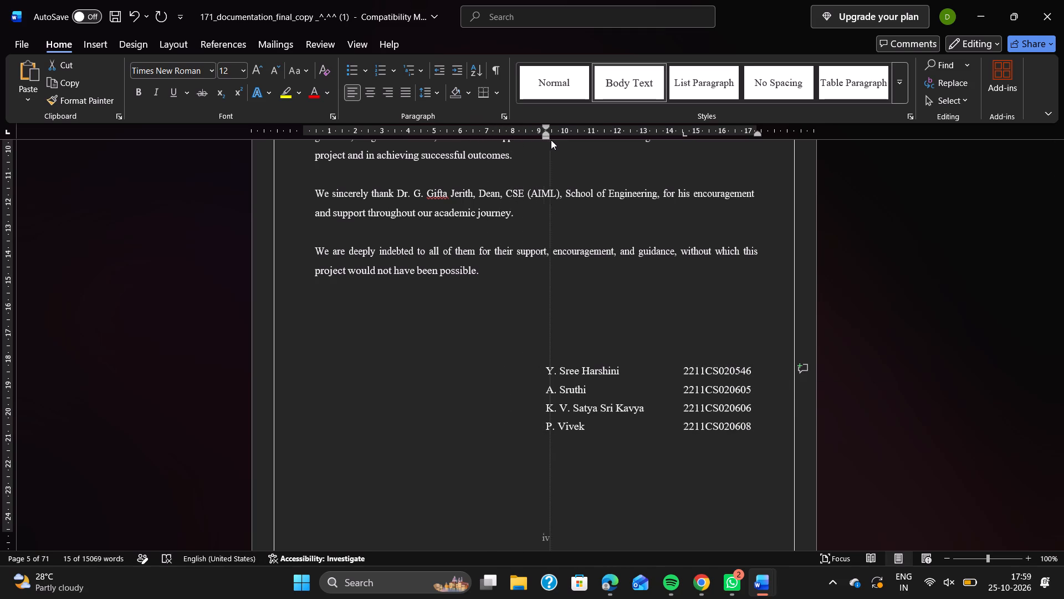
{"action": "left_click_drag", "start_coordinate": [551, 140], "coordinate": [559, 139]}
{"action": "left_click", "coordinate": [572, 343]}
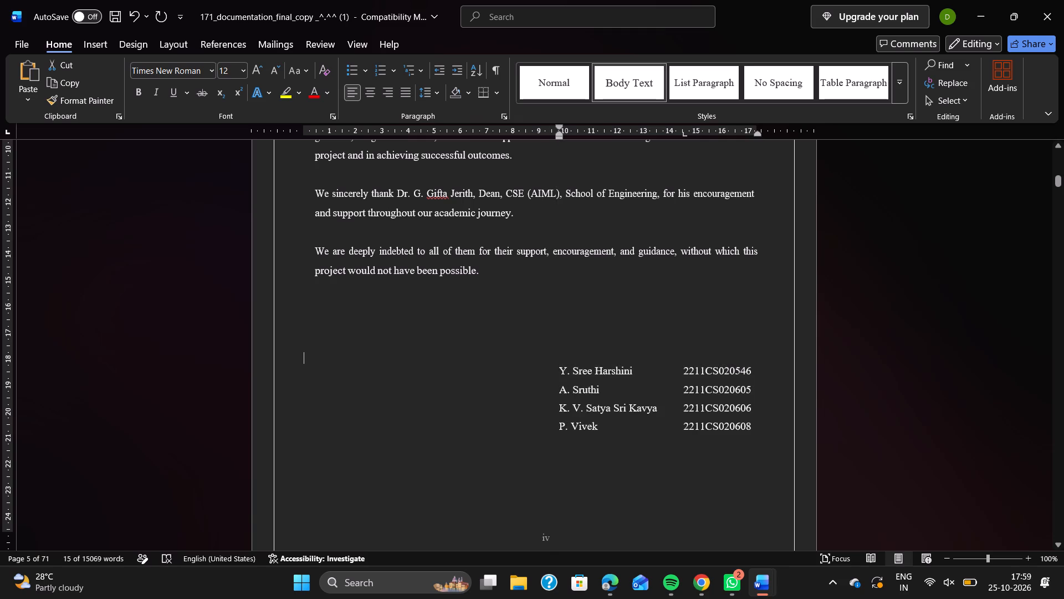
Check the layout of the abstract, the table of contents and the opening page of CHAPTER 1: INTRODUCTION.
{"action": "scroll", "coordinate": [572, 343], "scroll_direction": "down", "scroll_amount": 4}
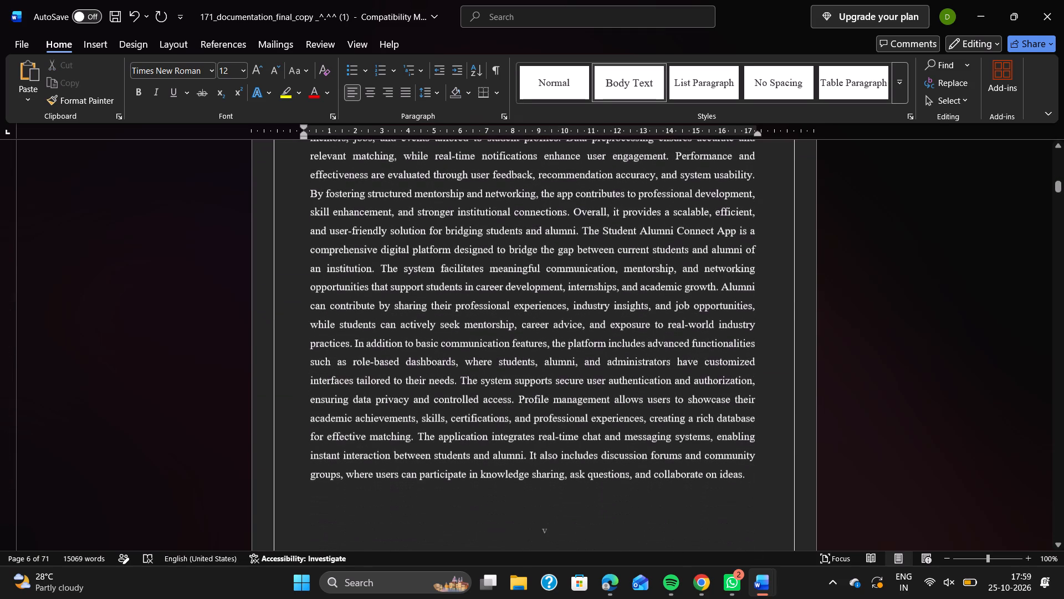
{"action": "scroll", "coordinate": [572, 343], "scroll_direction": "down", "scroll_amount": 8}
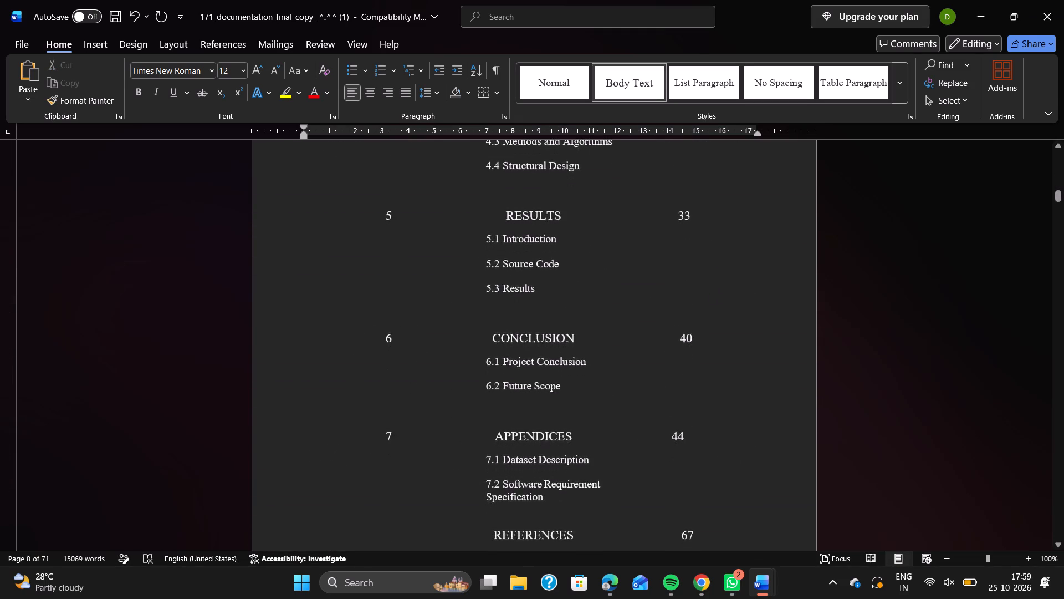
{"action": "scroll", "coordinate": [572, 343], "scroll_direction": "up", "scroll_amount": 3}
{"action": "scroll", "coordinate": [572, 343], "scroll_direction": "down", "scroll_amount": 6}
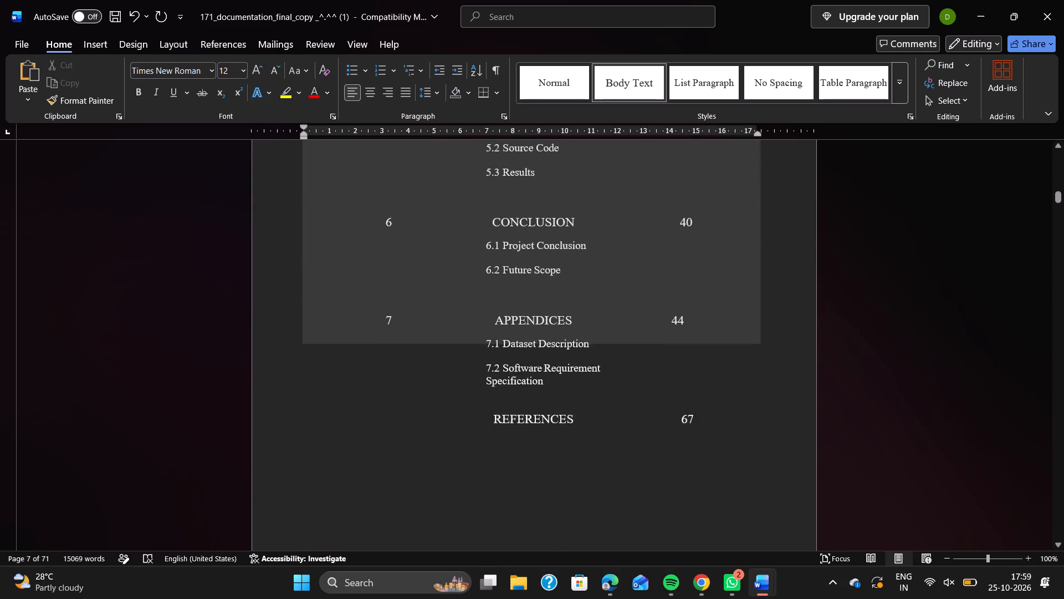
{"action": "scroll", "coordinate": [572, 343], "scroll_direction": "down", "scroll_amount": 1}
{"action": "scroll", "coordinate": [565, 403], "scroll_direction": "down", "scroll_amount": 3}
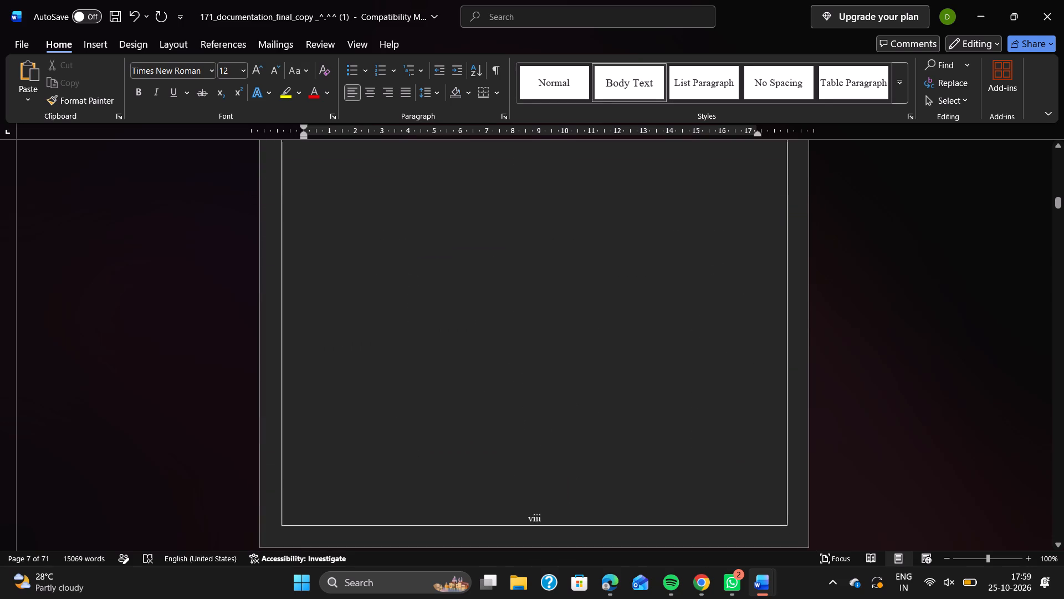
{"action": "scroll", "coordinate": [565, 403], "scroll_direction": "down", "scroll_amount": 2}
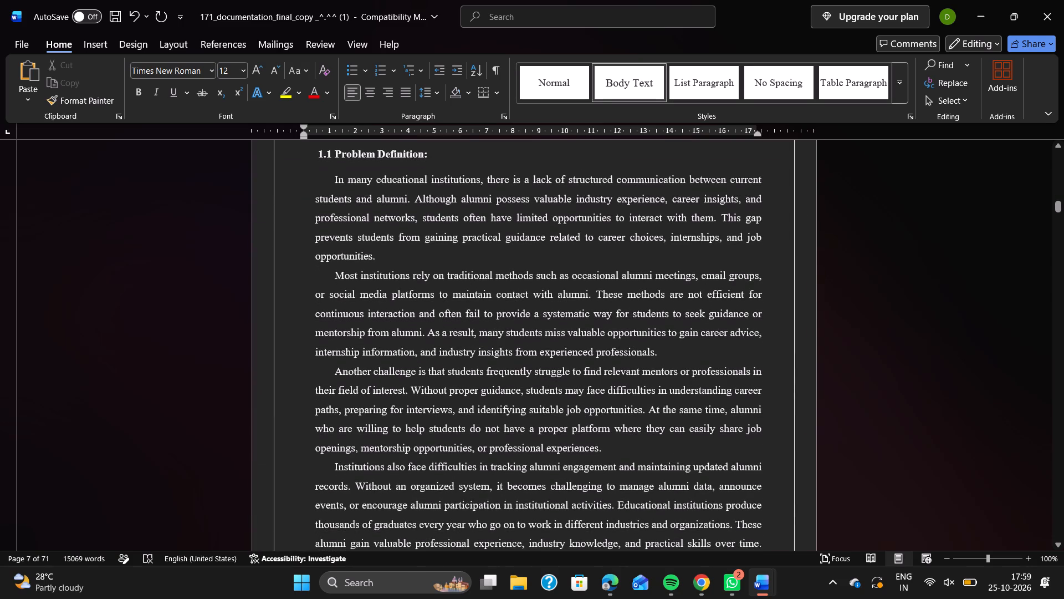
{"action": "scroll", "coordinate": [565, 403], "scroll_direction": "up", "scroll_amount": 1}
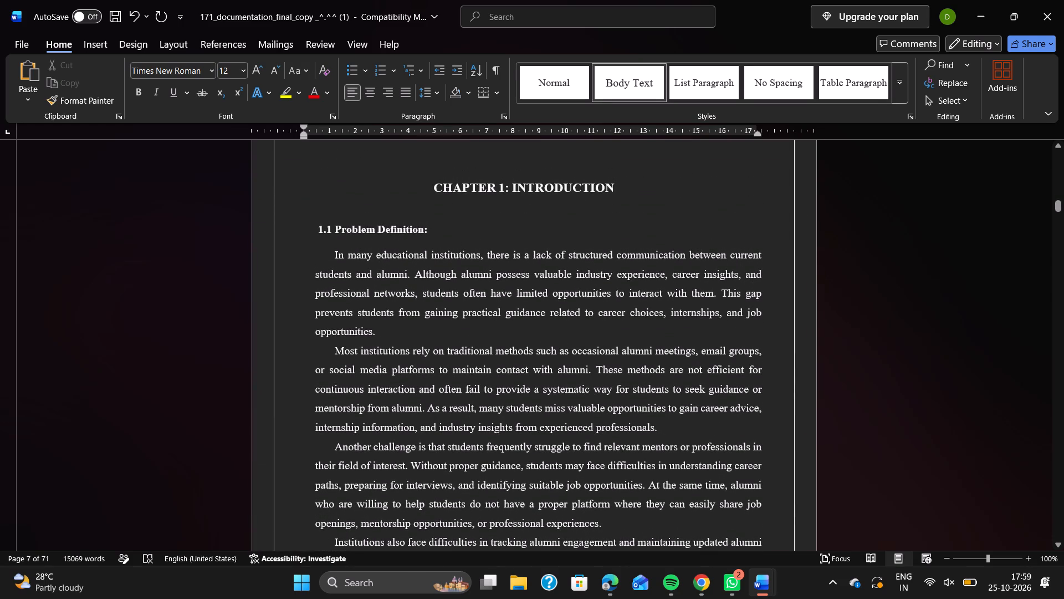
Read through the report body from section 1.1 Problem Definition to the start of the system design chapter.
{"action": "left_click", "coordinate": [382, 329]}
{"action": "scroll", "coordinate": [382, 329], "scroll_direction": "down", "scroll_amount": 3}
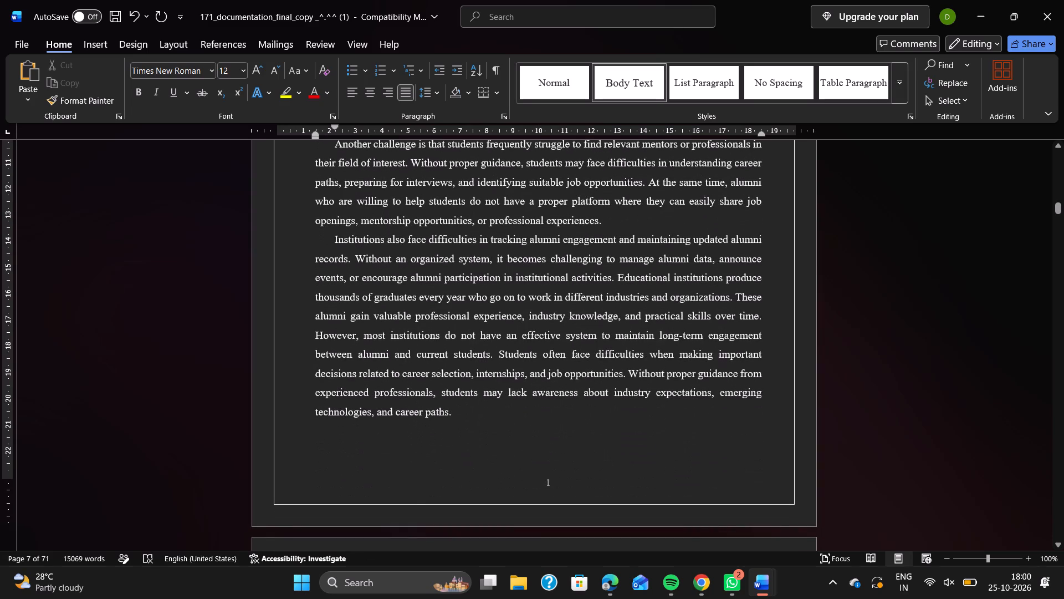
{"action": "scroll", "coordinate": [424, 350], "scroll_direction": "down", "scroll_amount": 6}
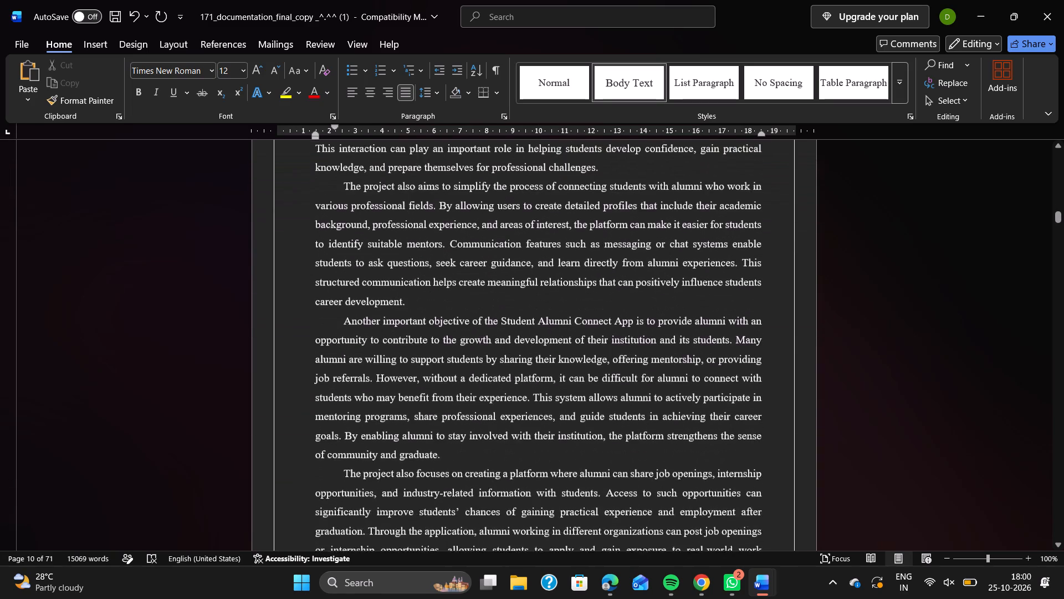
{"action": "scroll", "coordinate": [424, 350], "scroll_direction": "down", "scroll_amount": 4}
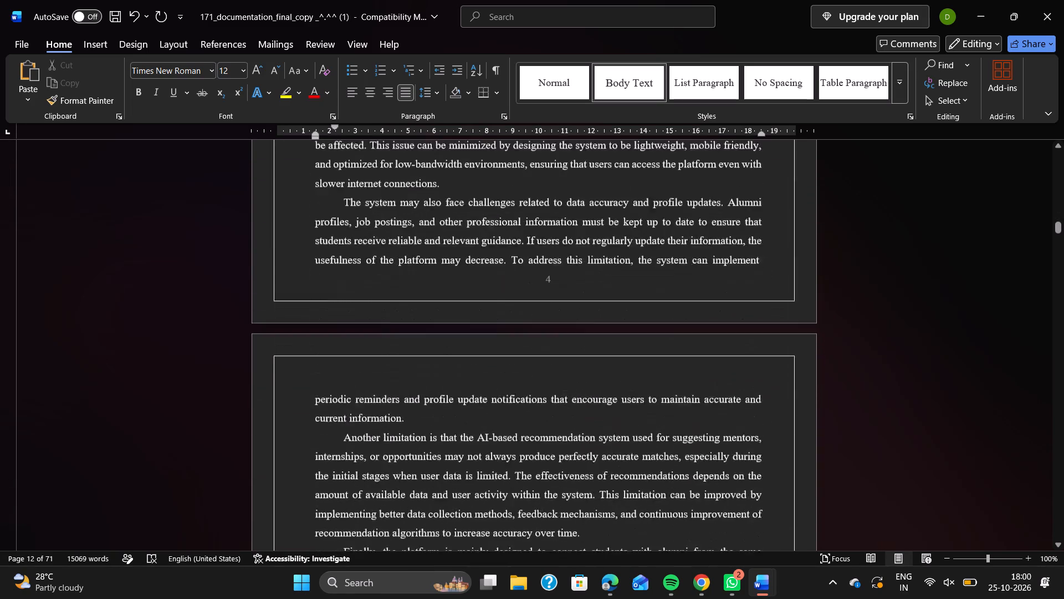
{"action": "scroll", "coordinate": [424, 350], "scroll_direction": "down", "scroll_amount": 7}
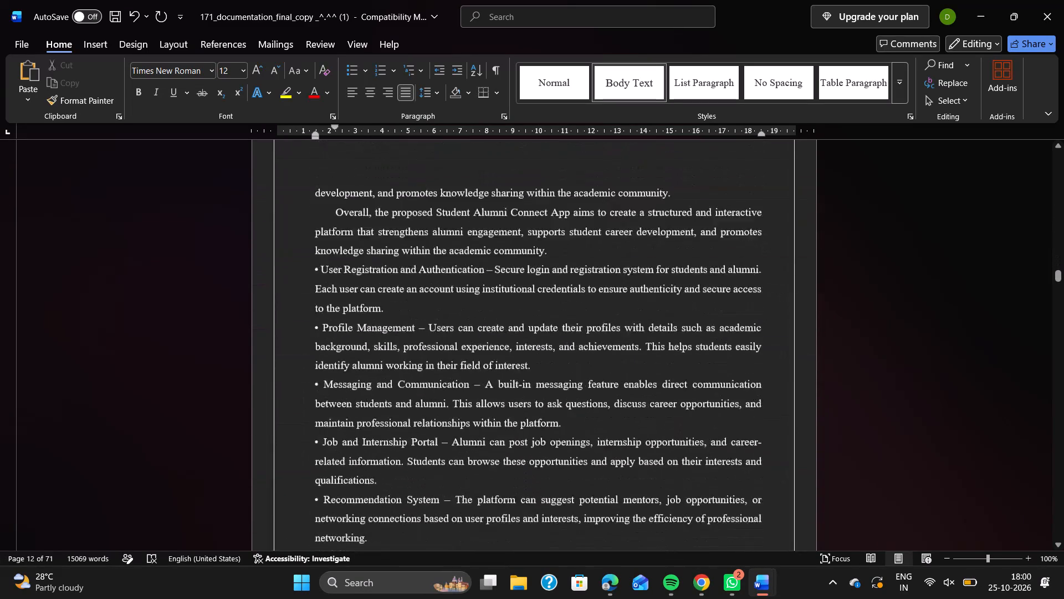
{"action": "scroll", "coordinate": [424, 350], "scroll_direction": "down", "scroll_amount": 15}
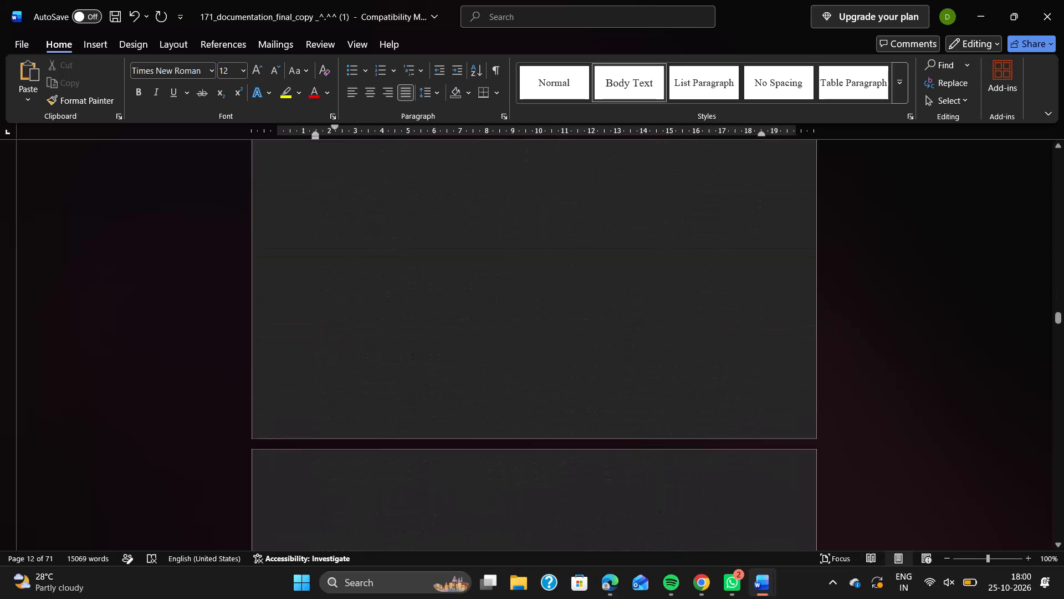
{"action": "scroll", "coordinate": [424, 350], "scroll_direction": "down", "scroll_amount": 11}
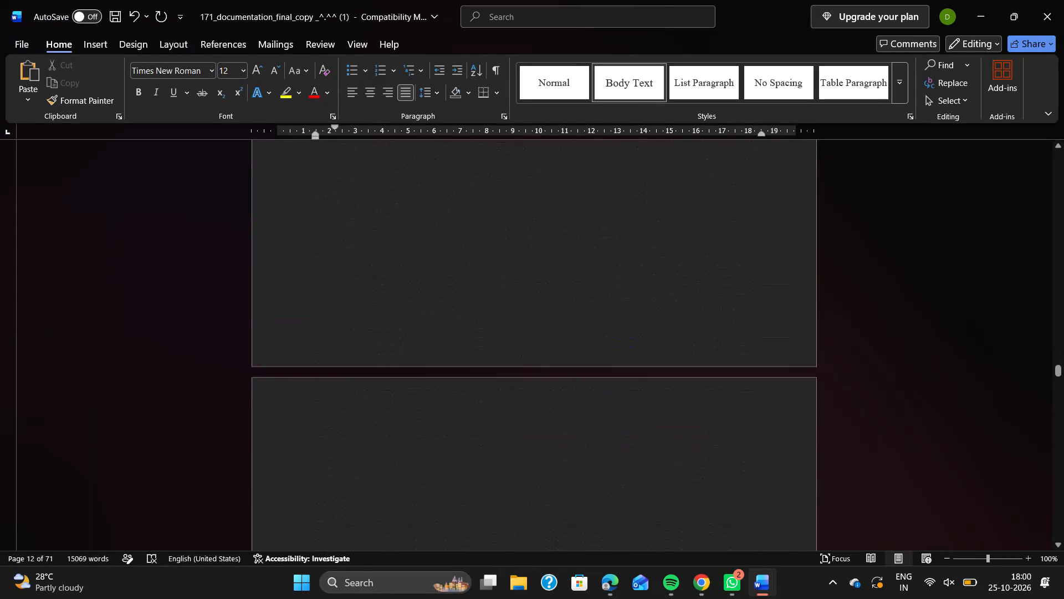
{"action": "scroll", "coordinate": [424, 350], "scroll_direction": "down", "scroll_amount": 1}
Examine the report pages from section 4.2 Architecture through the component descriptions and source code to CHAPTER 6: CONCLUSION.
{"action": "scroll", "coordinate": [424, 350], "scroll_direction": "up", "scroll_amount": 14}
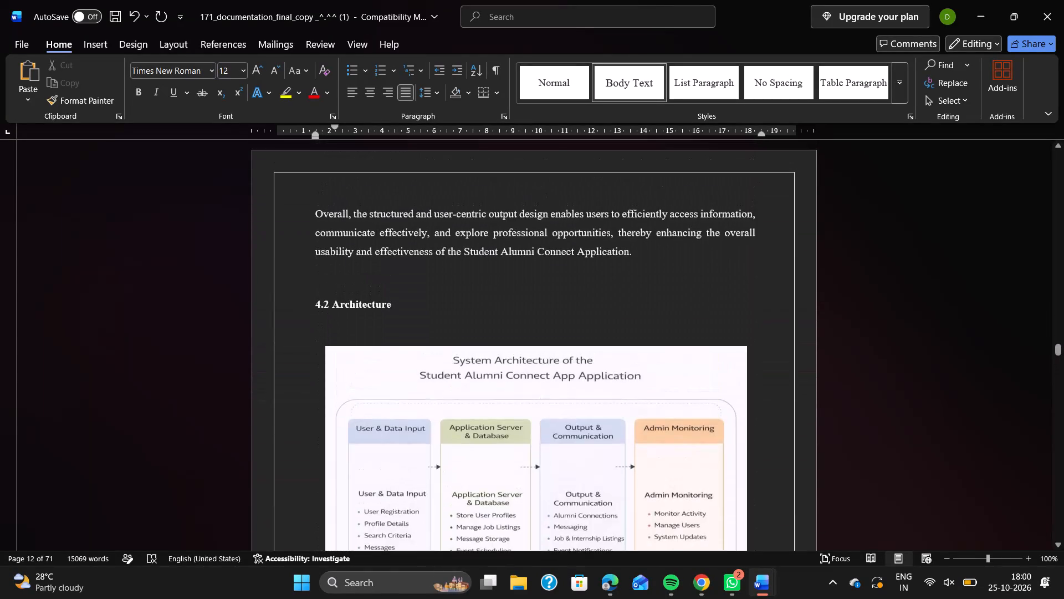
{"action": "scroll", "coordinate": [424, 350], "scroll_direction": "down", "scroll_amount": 2}
{"action": "scroll", "coordinate": [480, 354], "scroll_direction": "down", "scroll_amount": 3}
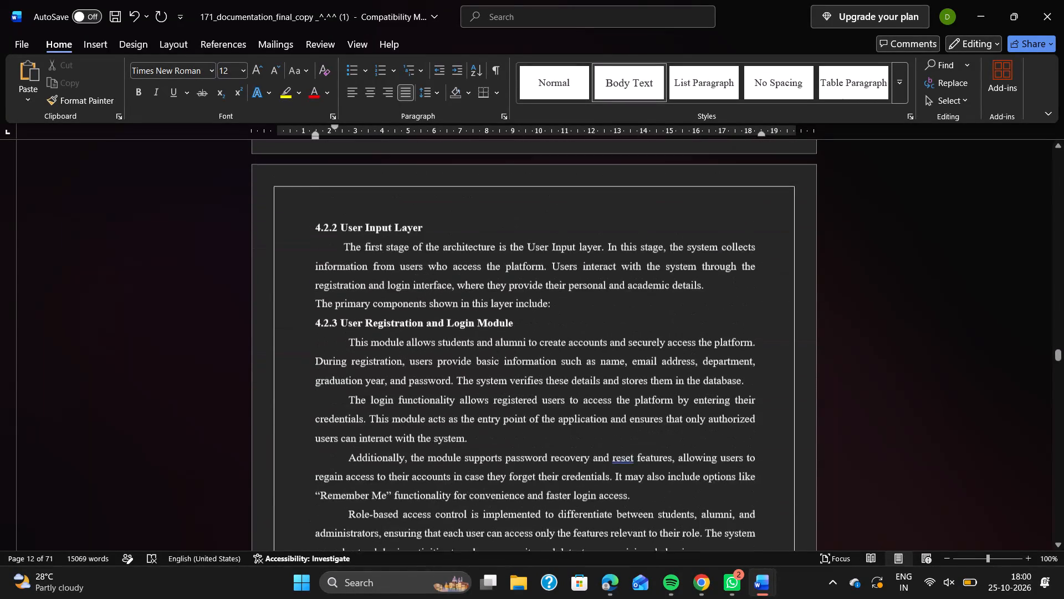
{"action": "scroll", "coordinate": [480, 354], "scroll_direction": "up", "scroll_amount": 7}
{"action": "scroll", "coordinate": [480, 354], "scroll_direction": "down", "scroll_amount": 8}
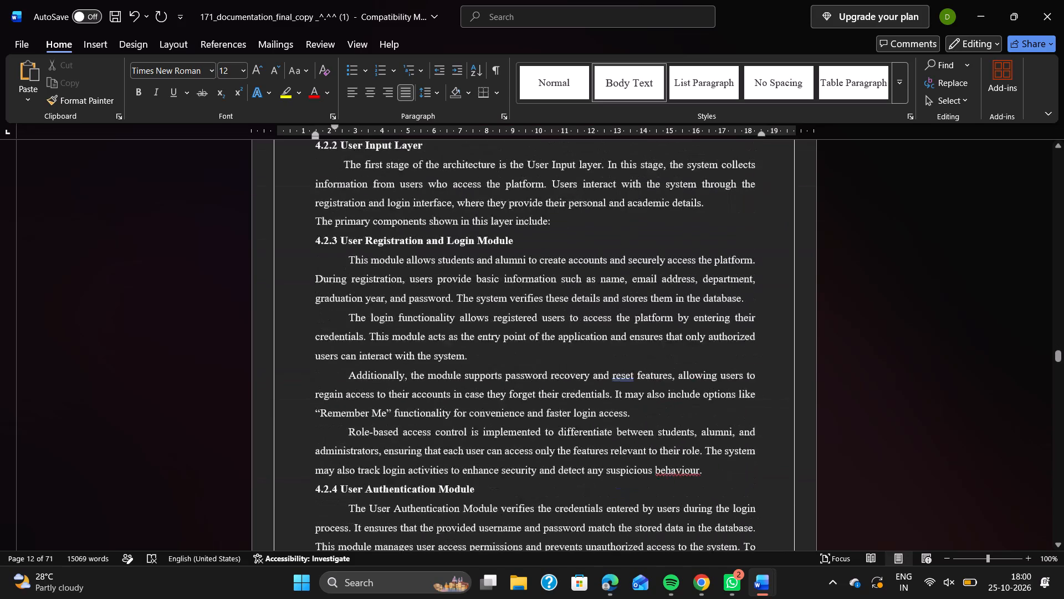
{"action": "scroll", "coordinate": [480, 354], "scroll_direction": "down", "scroll_amount": 6}
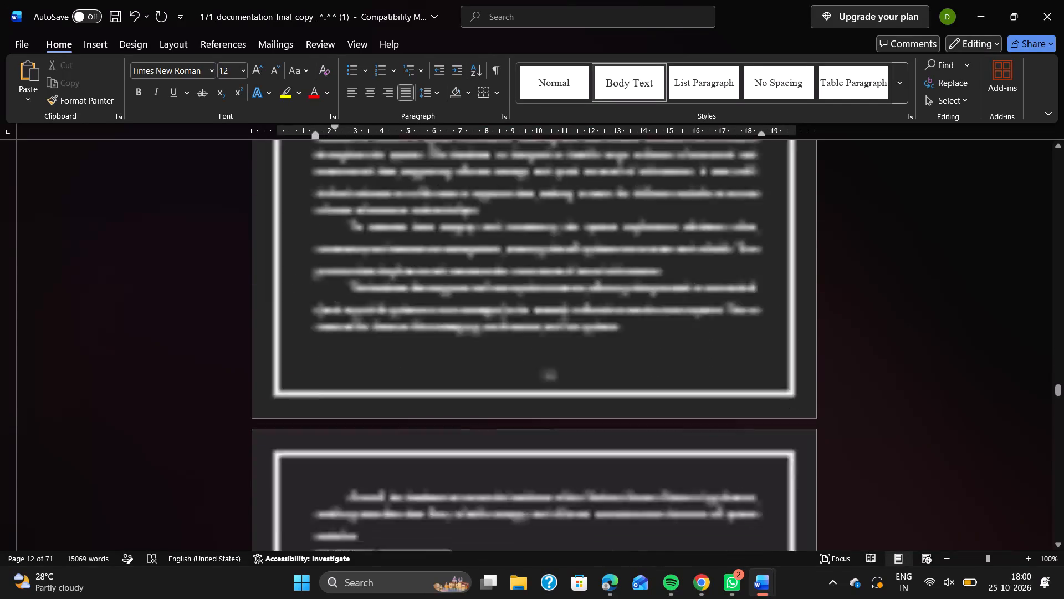
{"action": "scroll", "coordinate": [480, 354], "scroll_direction": "down", "scroll_amount": 12}
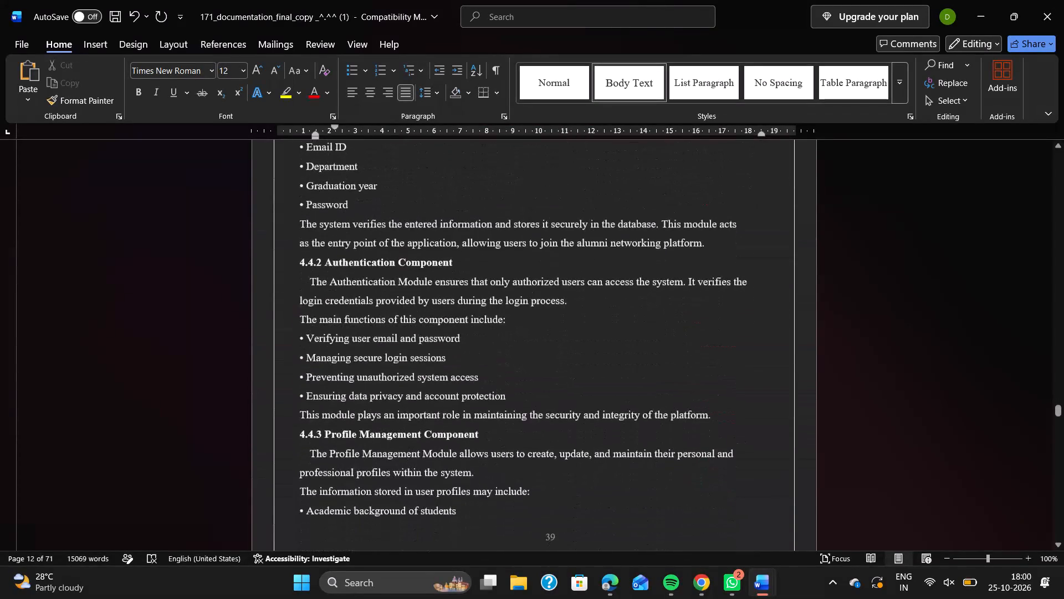
{"action": "scroll", "coordinate": [480, 354], "scroll_direction": "down", "scroll_amount": 6}
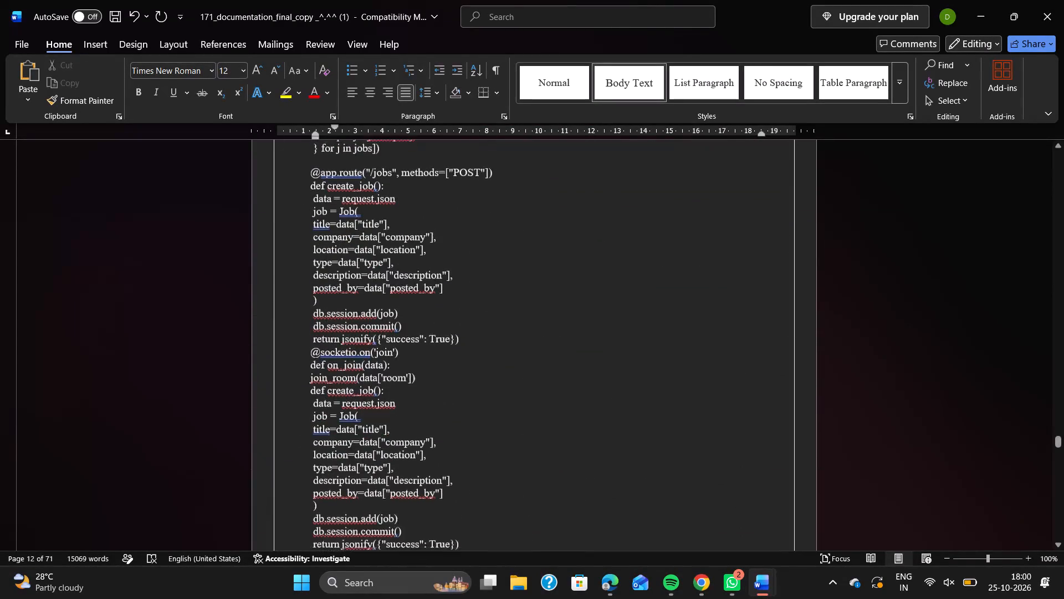
{"action": "scroll", "coordinate": [480, 354], "scroll_direction": "down", "scroll_amount": 8}
Examine the application screenshots and their captions in the results section, along with the source code pages before them.
{"action": "scroll", "coordinate": [480, 354], "scroll_direction": "up", "scroll_amount": 2}
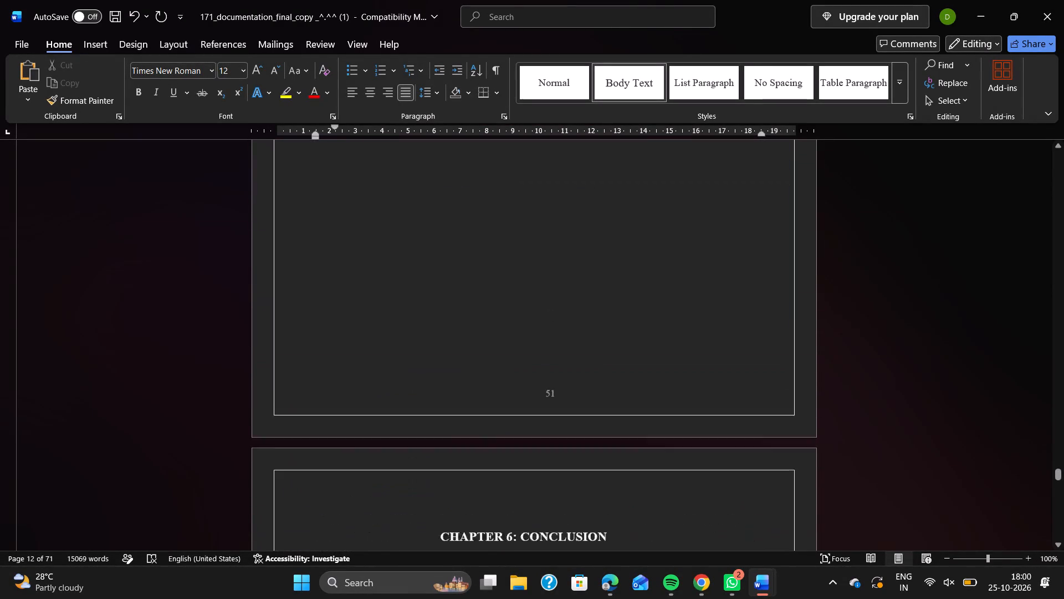
{"action": "scroll", "coordinate": [480, 354], "scroll_direction": "up", "scroll_amount": 5}
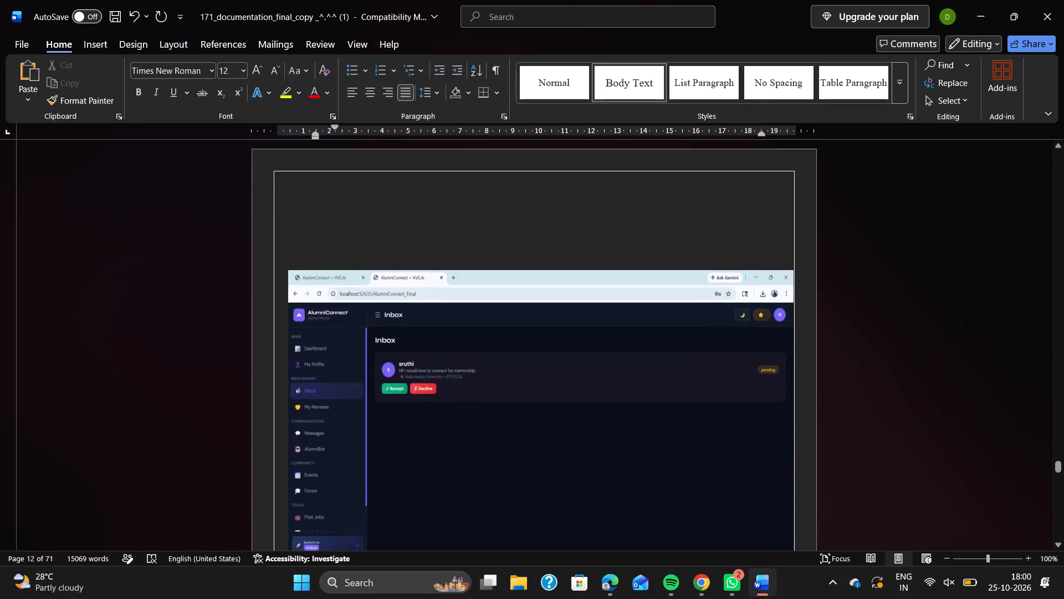
{"action": "scroll", "coordinate": [480, 354], "scroll_direction": "up", "scroll_amount": 5}
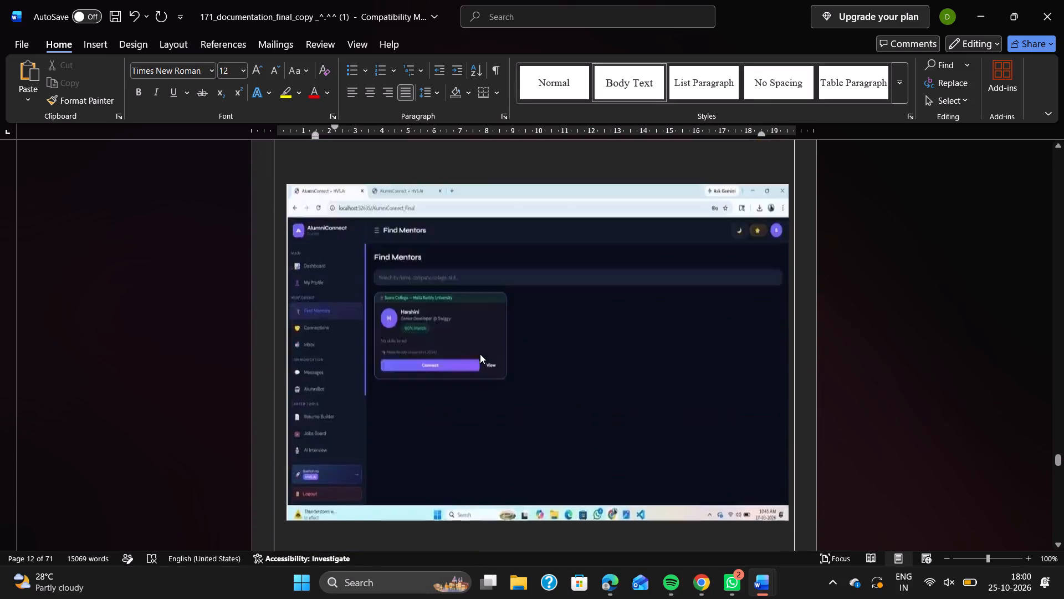
{"action": "scroll", "coordinate": [480, 354], "scroll_direction": "up", "scroll_amount": 1}
{"action": "scroll", "coordinate": [480, 354], "scroll_direction": "down", "scroll_amount": 2}
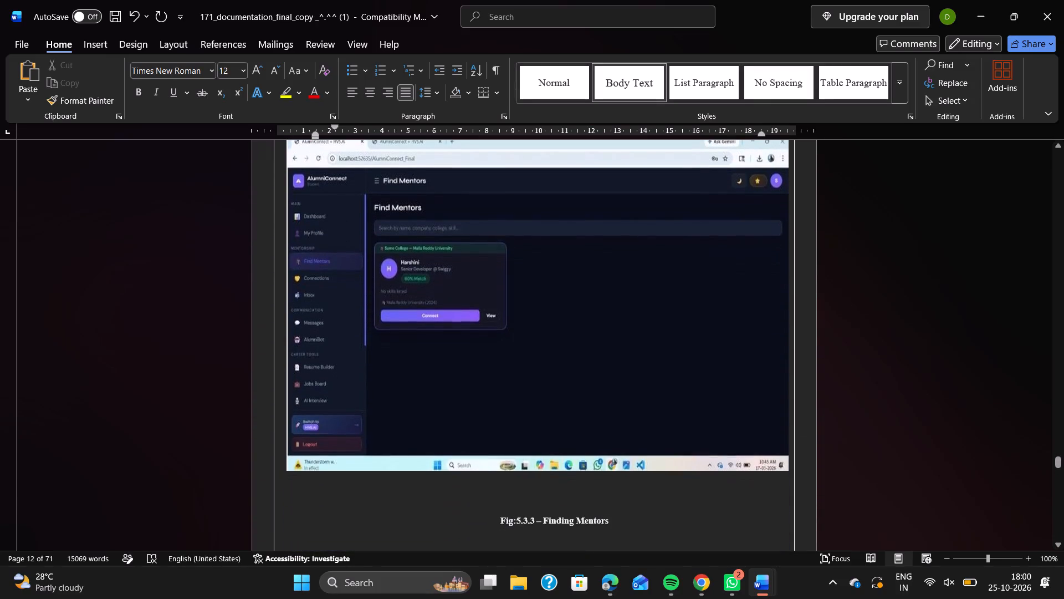
{"action": "scroll", "coordinate": [480, 354], "scroll_direction": "up", "scroll_amount": 2}
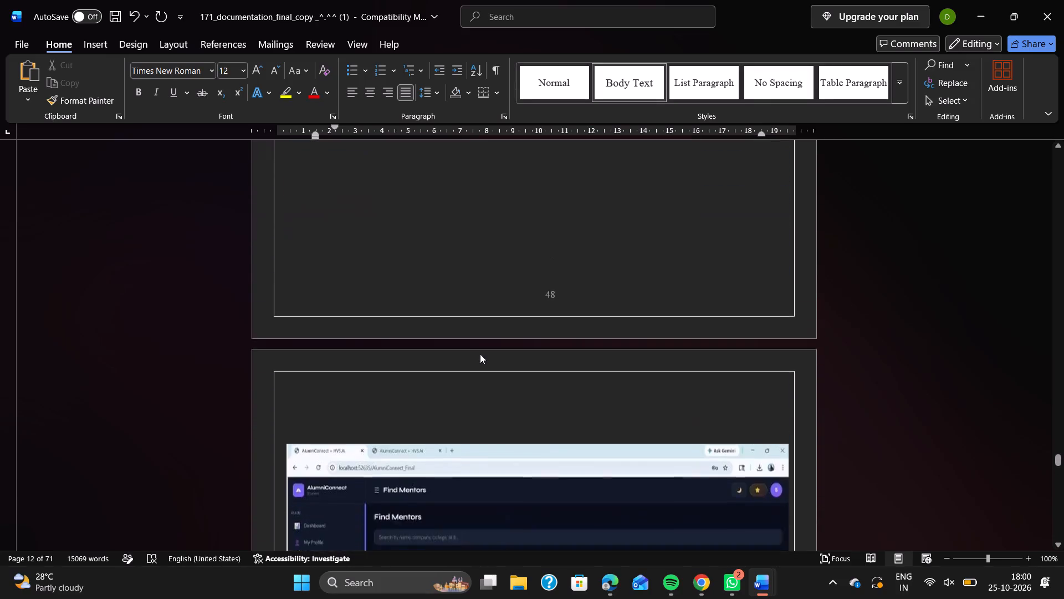
{"action": "scroll", "coordinate": [480, 354], "scroll_direction": "up", "scroll_amount": 10}
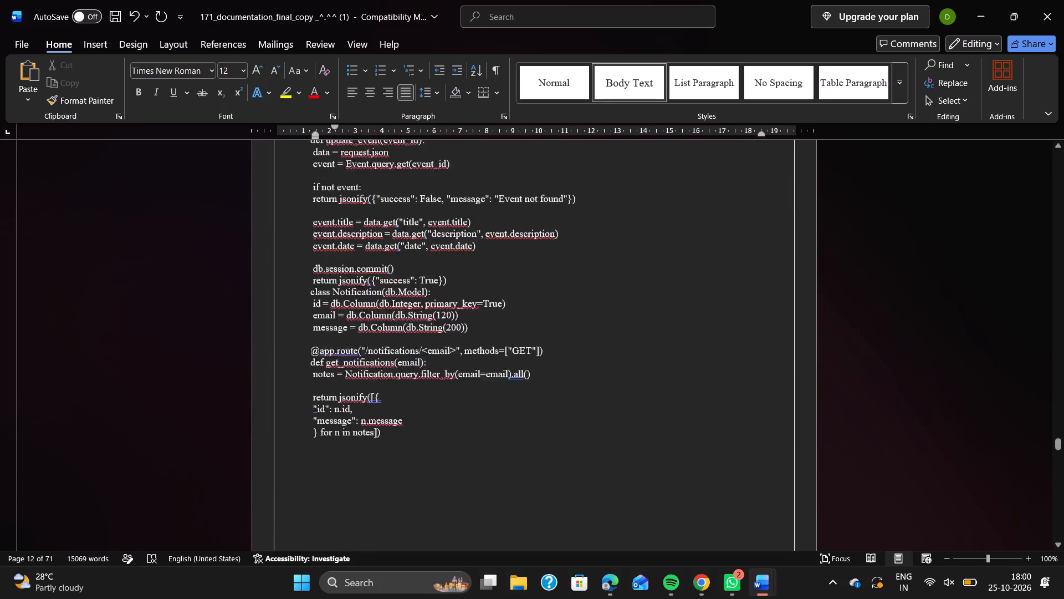
{"action": "scroll", "coordinate": [480, 354], "scroll_direction": "up", "scroll_amount": 1}
{"action": "scroll", "coordinate": [480, 354], "scroll_direction": "down", "scroll_amount": 9}
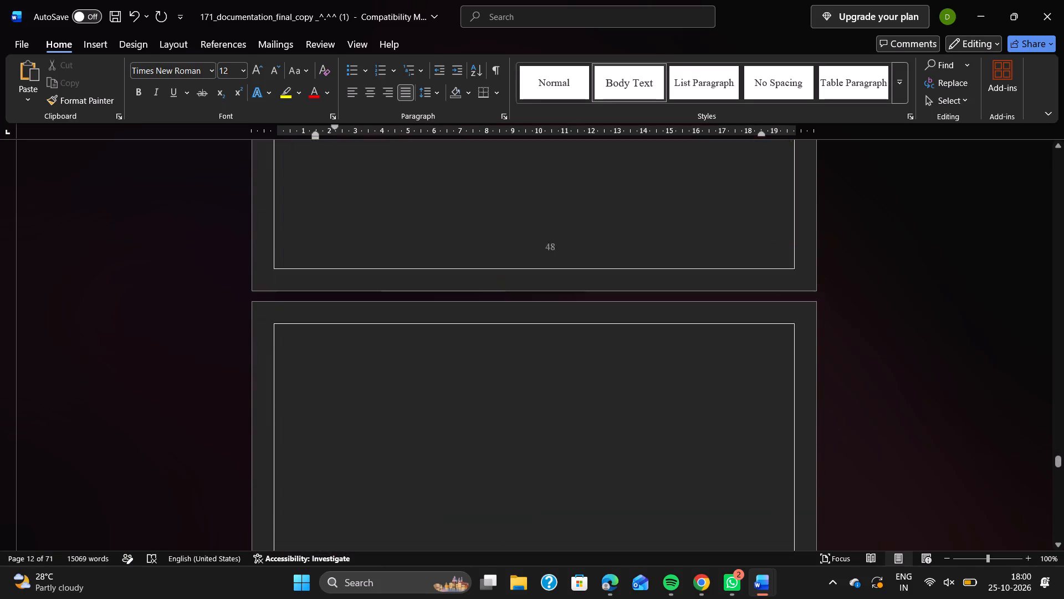
Examine the closing pages of the report, including the appendices, publication certificates and references.
{"action": "scroll", "coordinate": [480, 354], "scroll_direction": "down", "scroll_amount": 18}
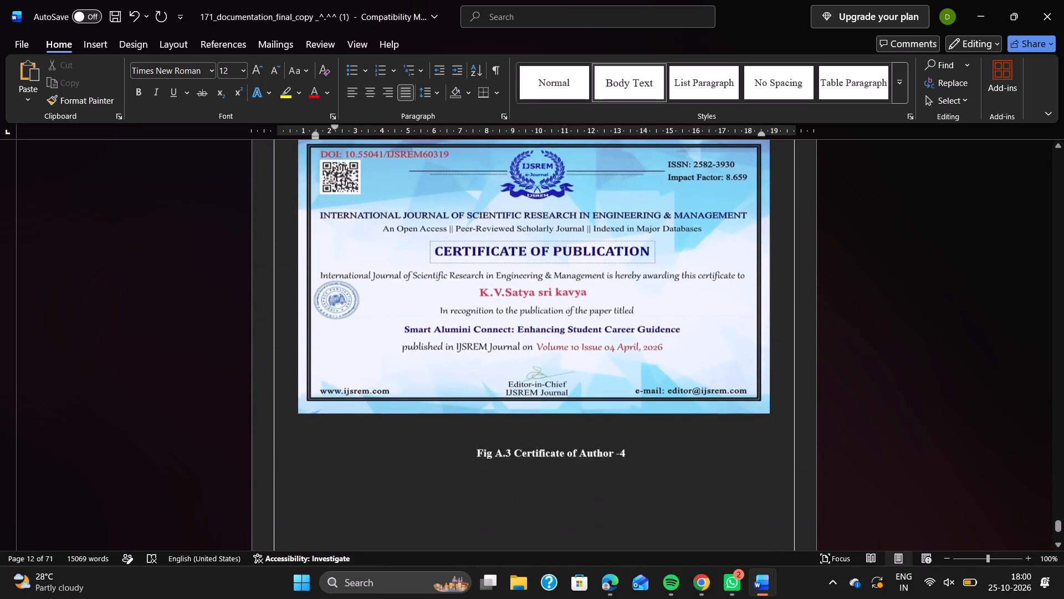
{"action": "scroll", "coordinate": [480, 354], "scroll_direction": "down", "scroll_amount": 2}
{"action": "scroll", "coordinate": [480, 354], "scroll_direction": "up", "scroll_amount": 9}
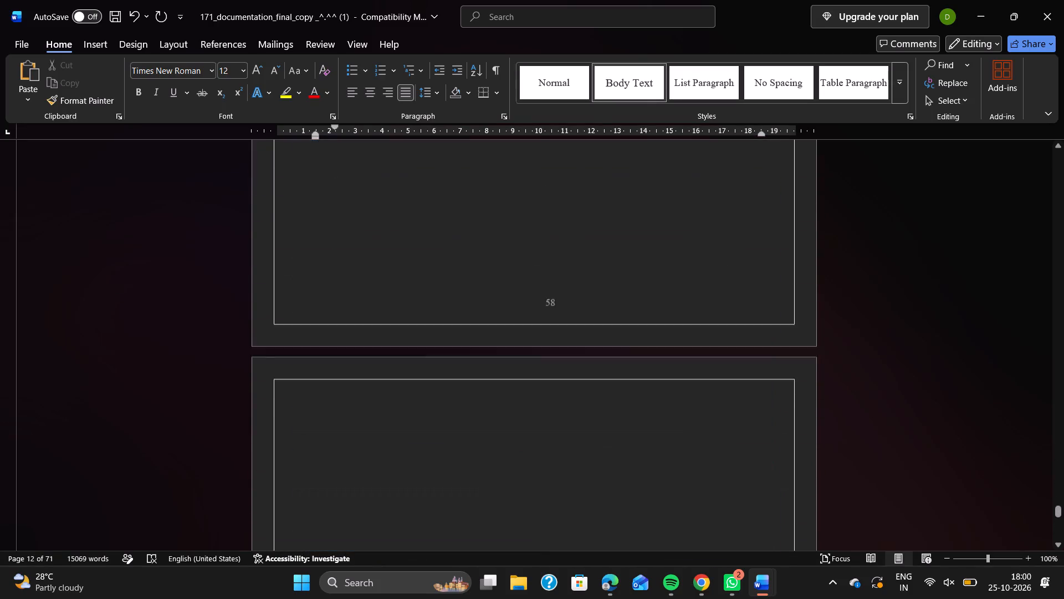
{"action": "scroll", "coordinate": [480, 354], "scroll_direction": "up", "scroll_amount": 3}
{"action": "scroll", "coordinate": [480, 354], "scroll_direction": "down", "scroll_amount": 2}
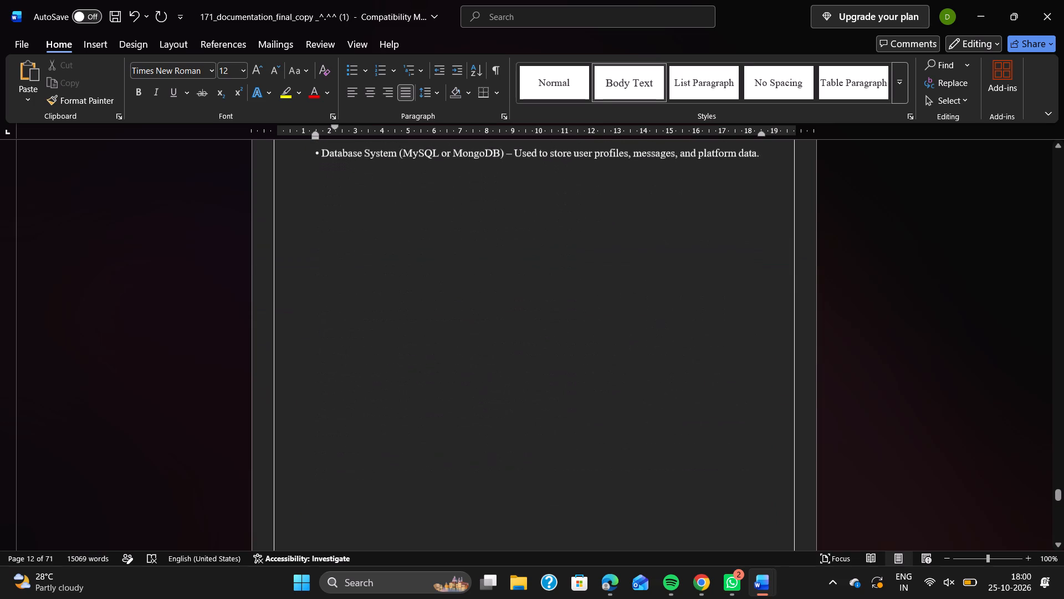
{"action": "scroll", "coordinate": [480, 354], "scroll_direction": "down", "scroll_amount": 7}
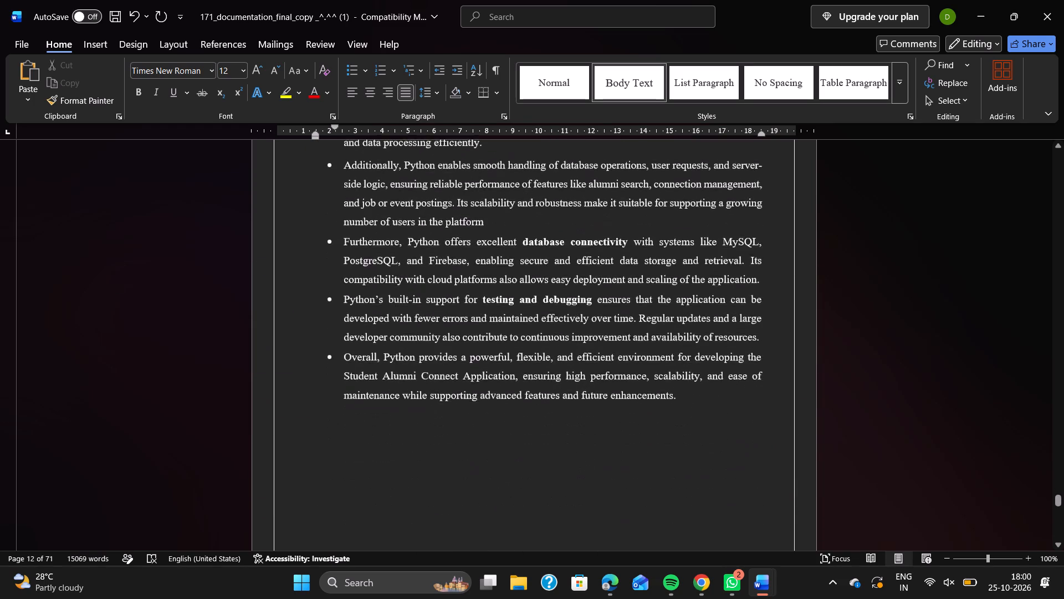
{"action": "scroll", "coordinate": [480, 354], "scroll_direction": "down", "scroll_amount": 20}
{"action": "scroll", "coordinate": [480, 354], "scroll_direction": "down", "scroll_amount": 2}
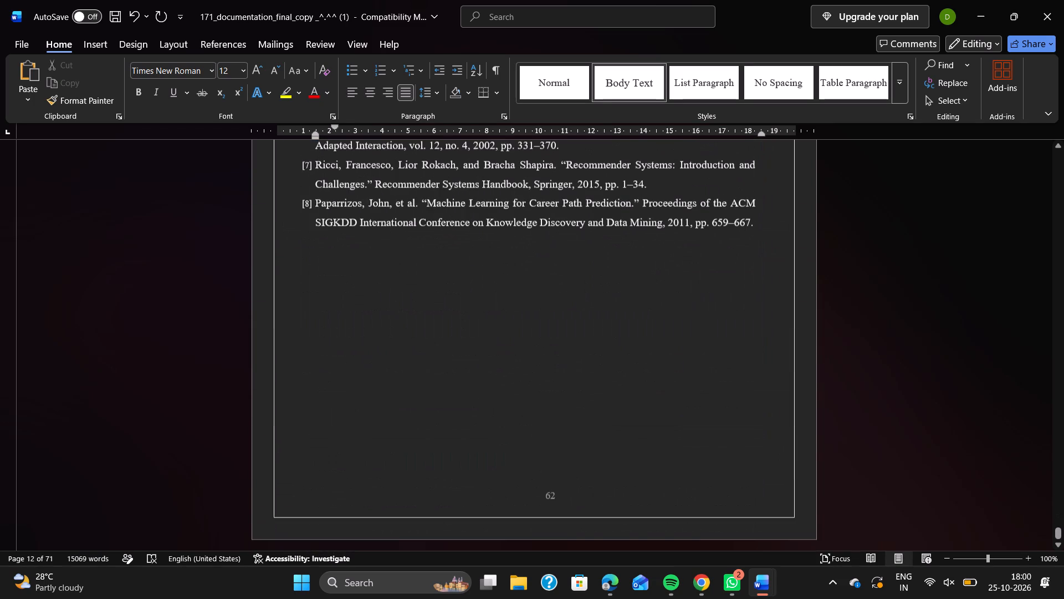
{"action": "scroll", "coordinate": [480, 354], "scroll_direction": "down", "scroll_amount": 5}
Recheck the front pages of the report, from the title page to the acknowledgement text.
{"action": "scroll", "coordinate": [480, 354], "scroll_direction": "up", "scroll_amount": 20}
{"action": "scroll", "coordinate": [480, 354], "scroll_direction": "up", "scroll_amount": 20}
{"action": "scroll", "coordinate": [480, 354], "scroll_direction": "up", "scroll_amount": 20}
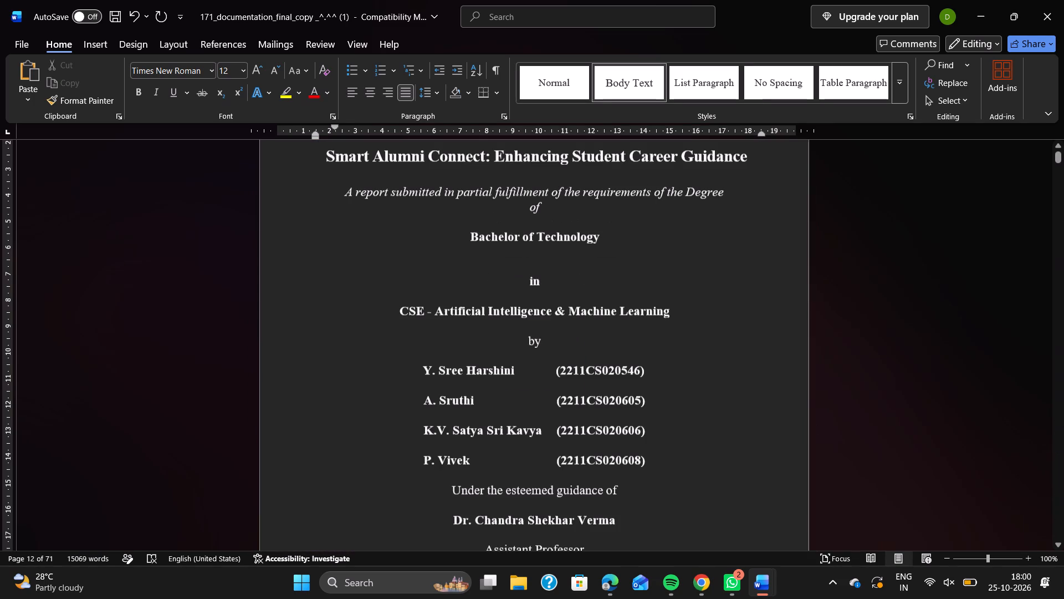
{"action": "scroll", "coordinate": [480, 354], "scroll_direction": "up", "scroll_amount": 9}
{"action": "scroll", "coordinate": [480, 354], "scroll_direction": "down", "scroll_amount": 6}
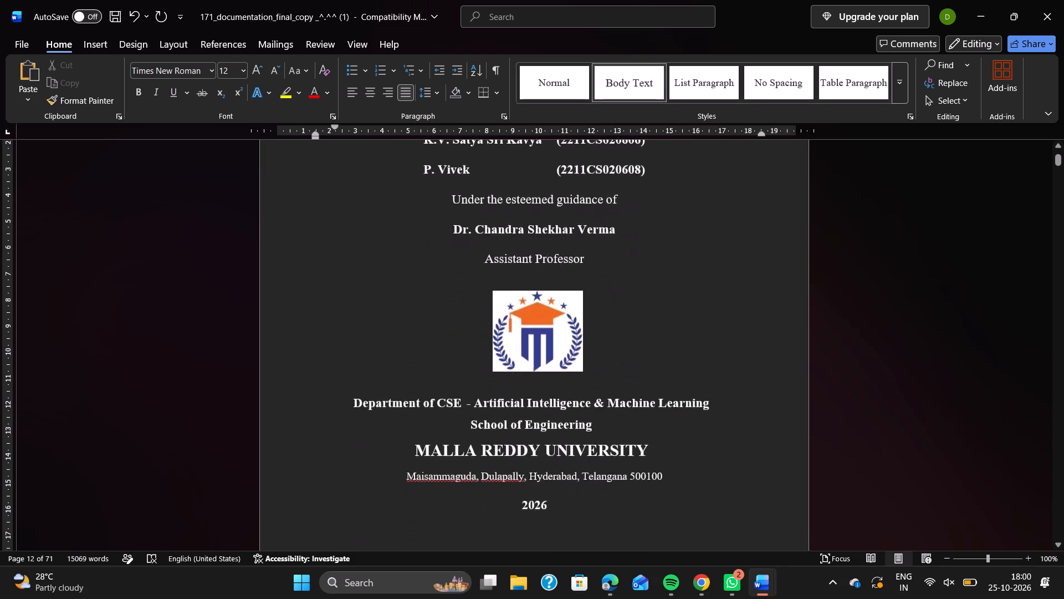
{"action": "scroll", "coordinate": [480, 354], "scroll_direction": "down", "scroll_amount": 8}
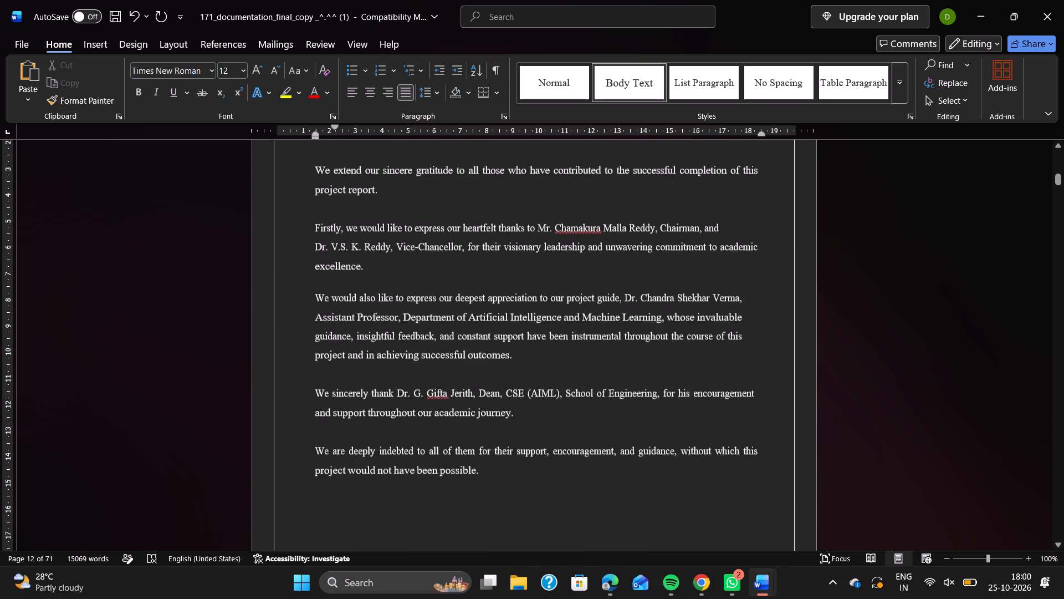
Delete the small white box between the Internal Examiner and External Examiner labels on certificate page ii.
{"action": "scroll", "coordinate": [480, 354], "scroll_direction": "up", "scroll_amount": 7}
{"action": "scroll", "coordinate": [480, 354], "scroll_direction": "down", "scroll_amount": 1}
{"action": "scroll", "coordinate": [480, 354], "scroll_direction": "up", "scroll_amount": 1}
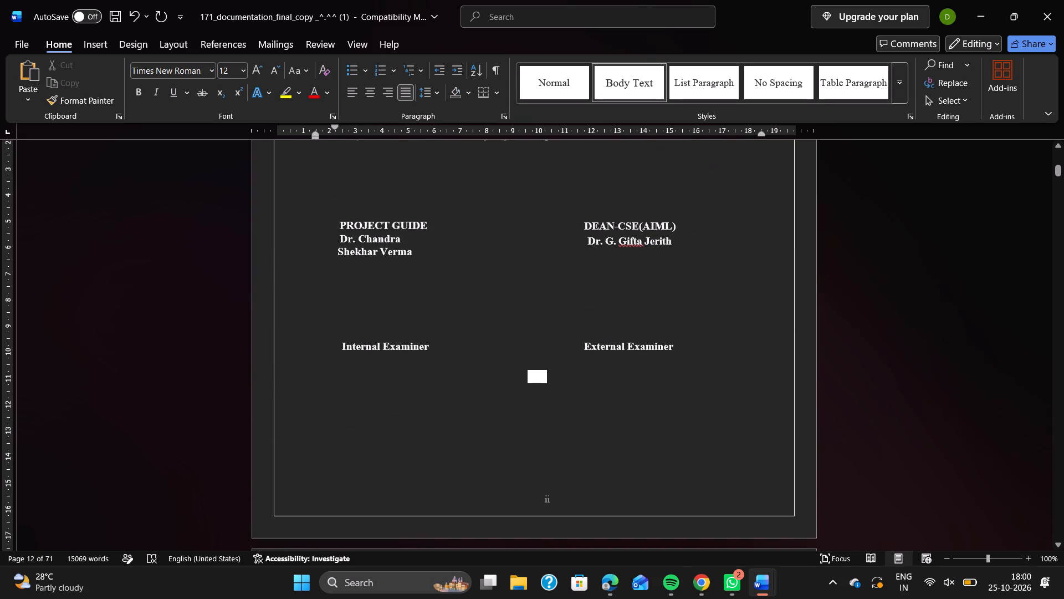
{"action": "left_click", "coordinate": [533, 376]}
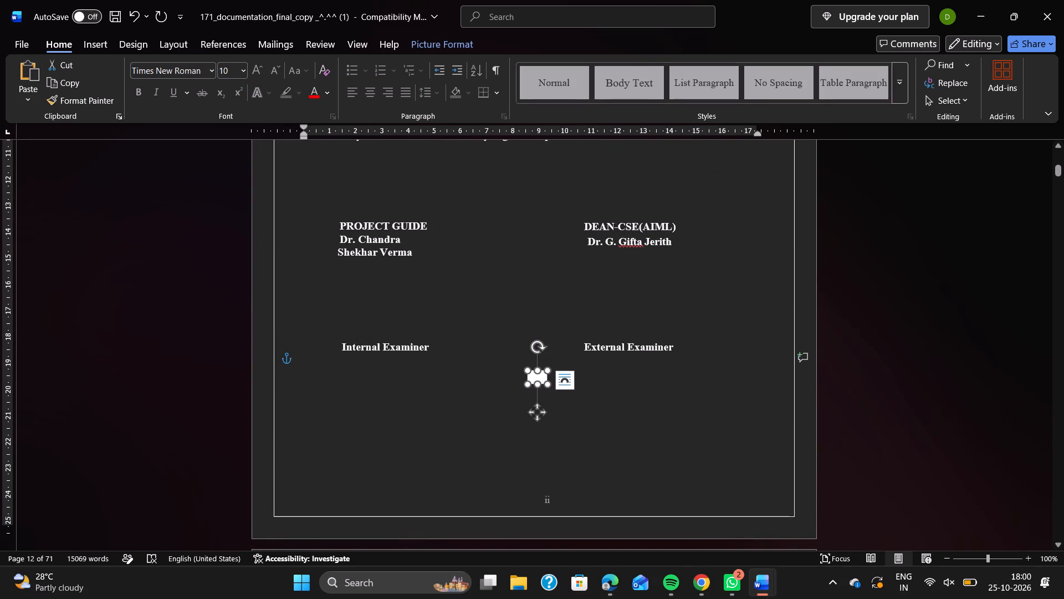
{"action": "key", "text": "Delete"}
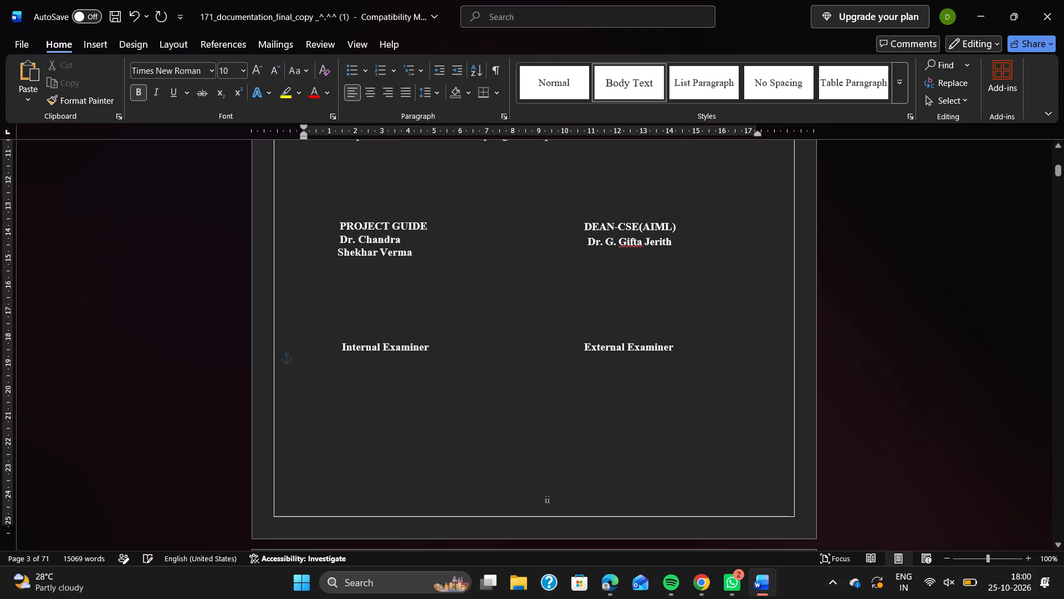
Examine the declaration and acknowledgement pages for leftover layout problems.
{"action": "scroll", "coordinate": [550, 382], "scroll_direction": "down", "scroll_amount": 4}
{"action": "scroll", "coordinate": [550, 382], "scroll_direction": "up", "scroll_amount": 1}
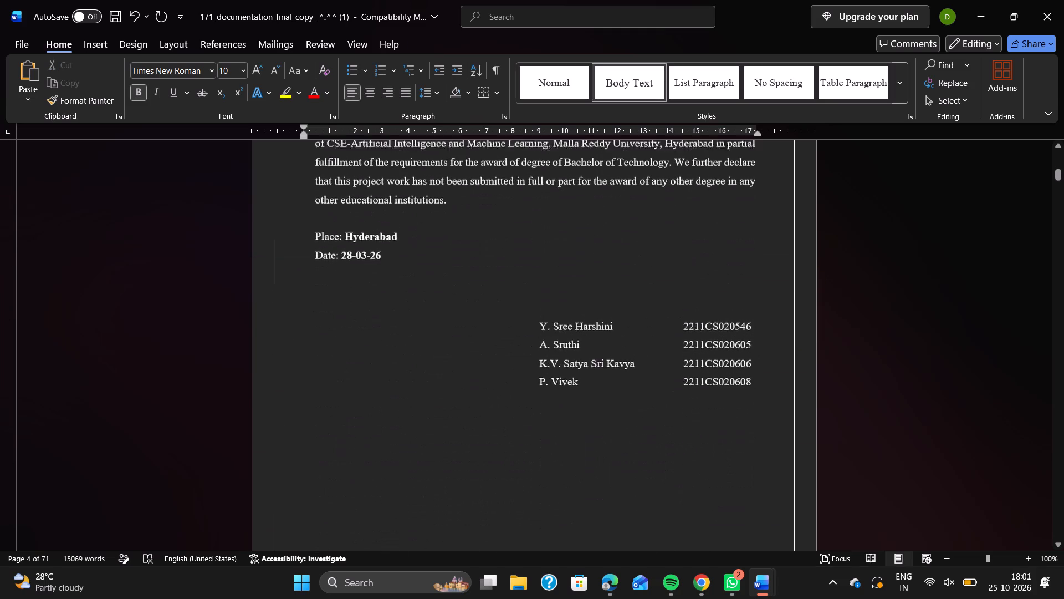
{"action": "scroll", "coordinate": [550, 382], "scroll_direction": "up", "scroll_amount": 2}
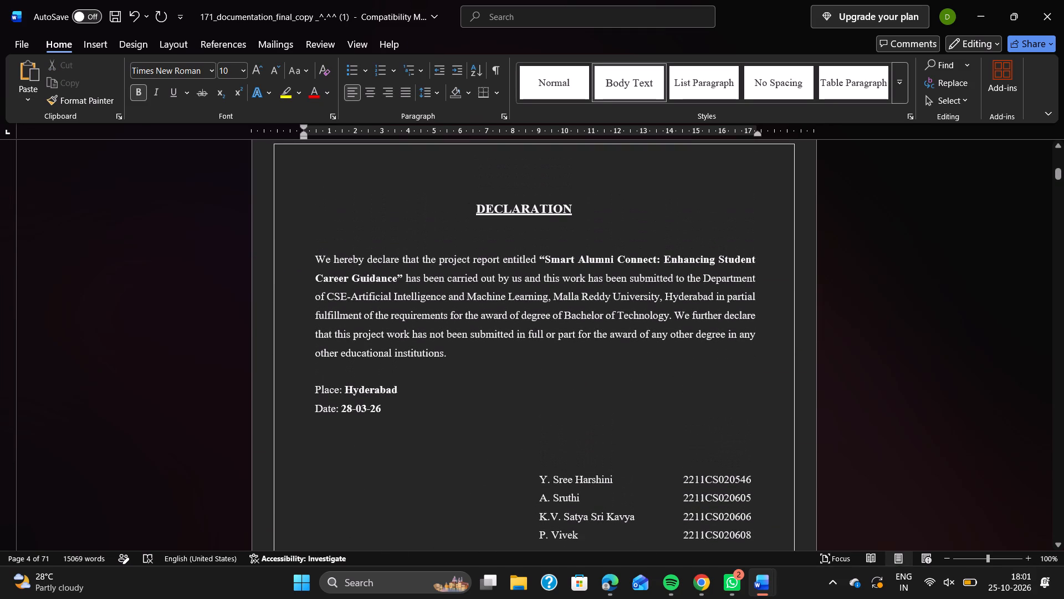
{"action": "scroll", "coordinate": [550, 382], "scroll_direction": "down", "scroll_amount": 6}
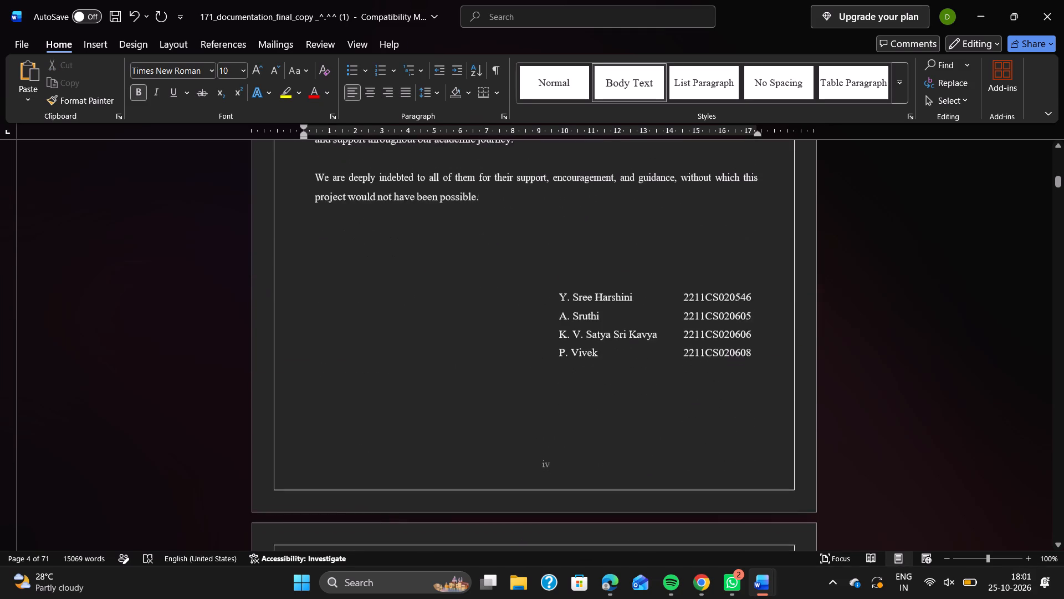
{"action": "scroll", "coordinate": [550, 382], "scroll_direction": "up", "scroll_amount": 4}
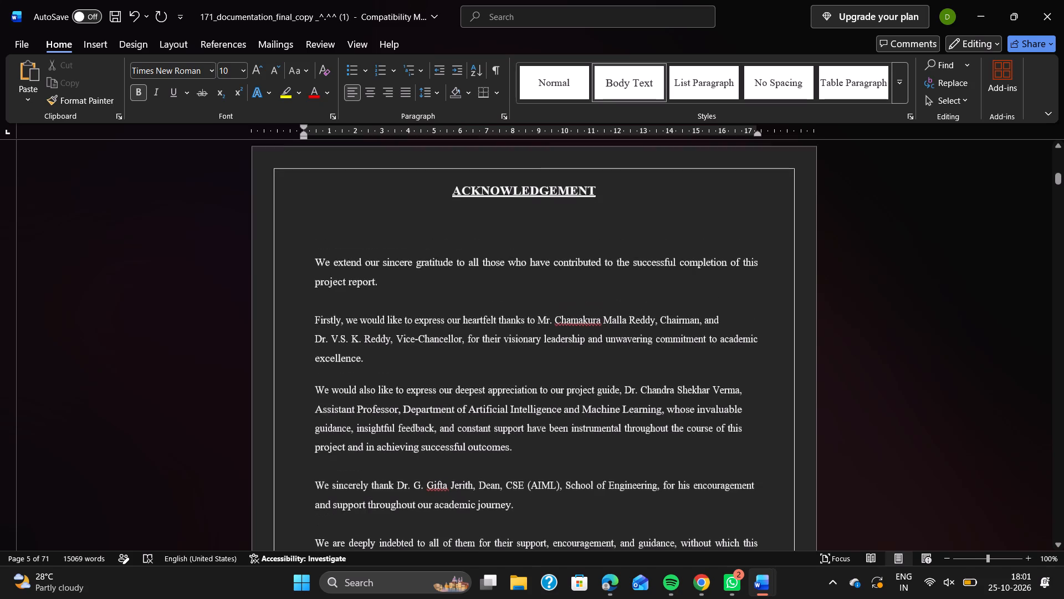
Add one blank line above the ACKNOWLEDGEMENT heading.
{"action": "scroll", "coordinate": [550, 382], "scroll_direction": "up", "scroll_amount": 1}
{"action": "left_click", "coordinate": [453, 369]}
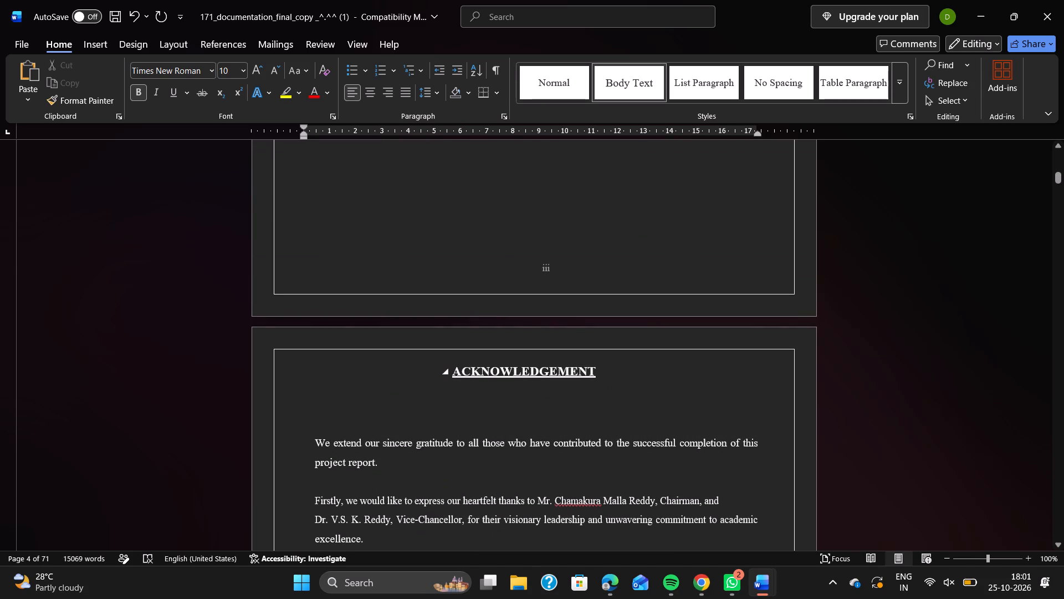
{"action": "key", "text": "Return"}
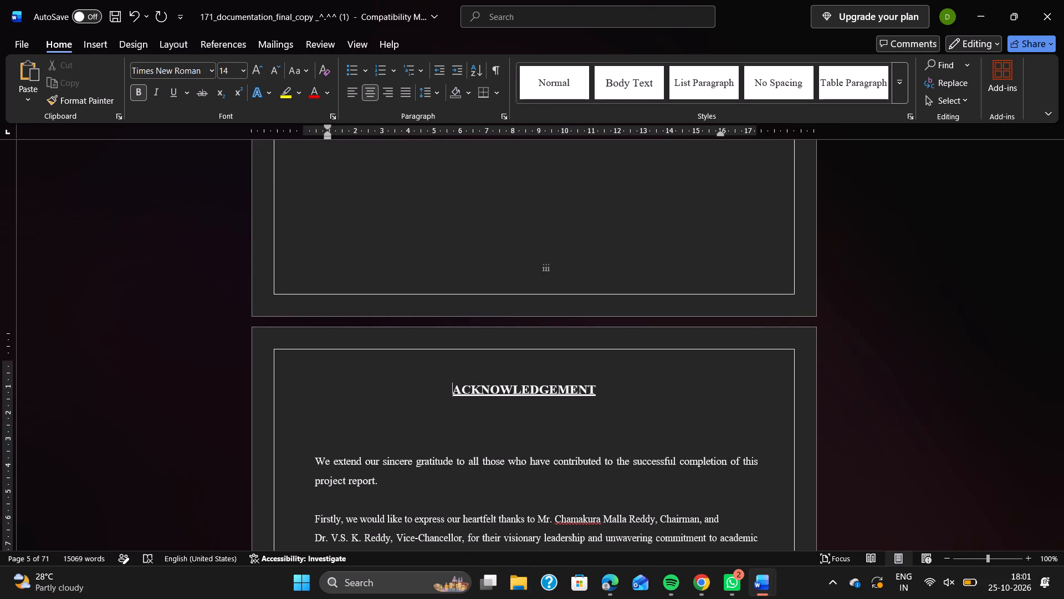
{"action": "key", "text": "Return"}
{"action": "key", "text": "BackSpace"}
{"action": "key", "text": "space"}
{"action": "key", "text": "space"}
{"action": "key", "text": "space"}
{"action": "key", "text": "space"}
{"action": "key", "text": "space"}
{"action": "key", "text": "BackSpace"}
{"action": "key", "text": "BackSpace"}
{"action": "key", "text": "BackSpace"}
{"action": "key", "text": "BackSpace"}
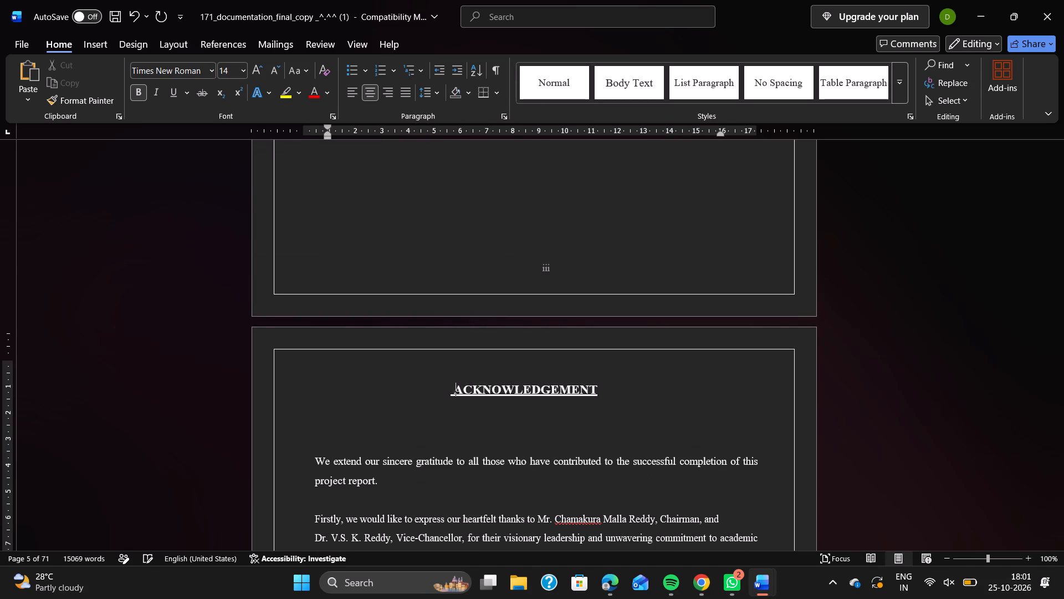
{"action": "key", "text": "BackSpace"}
Increase the left indent of the ACKNOWLEDGEMENT heading to about 2.5 cm to centre it on the page.
{"action": "key", "text": "Tab"}
{"action": "key", "text": "Tab"}
{"action": "key", "text": "Tab"}
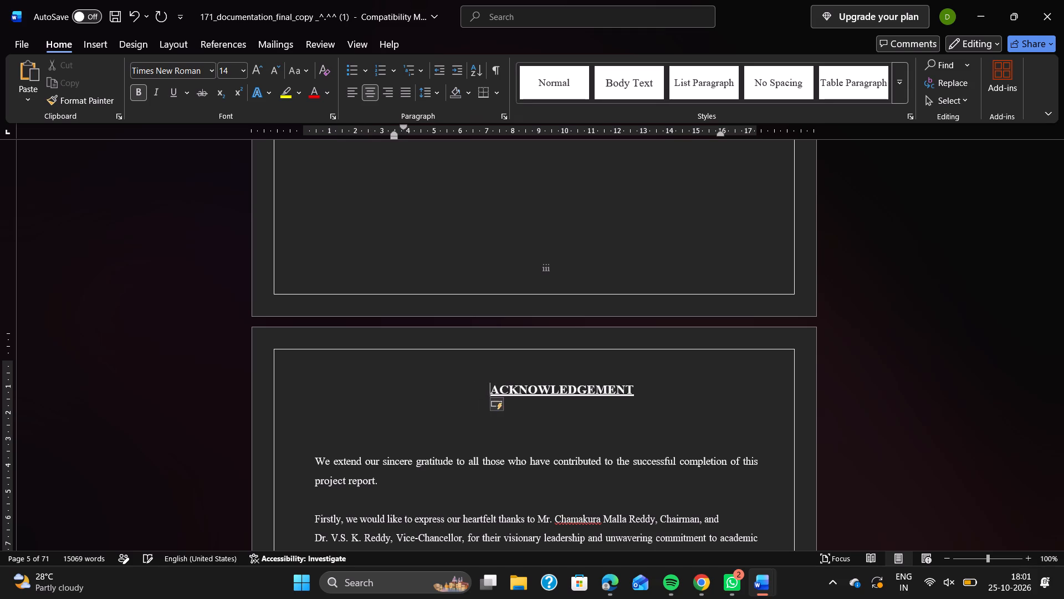
{"action": "key", "text": "BackSpace"}
{"action": "key", "text": "BackSpace"}
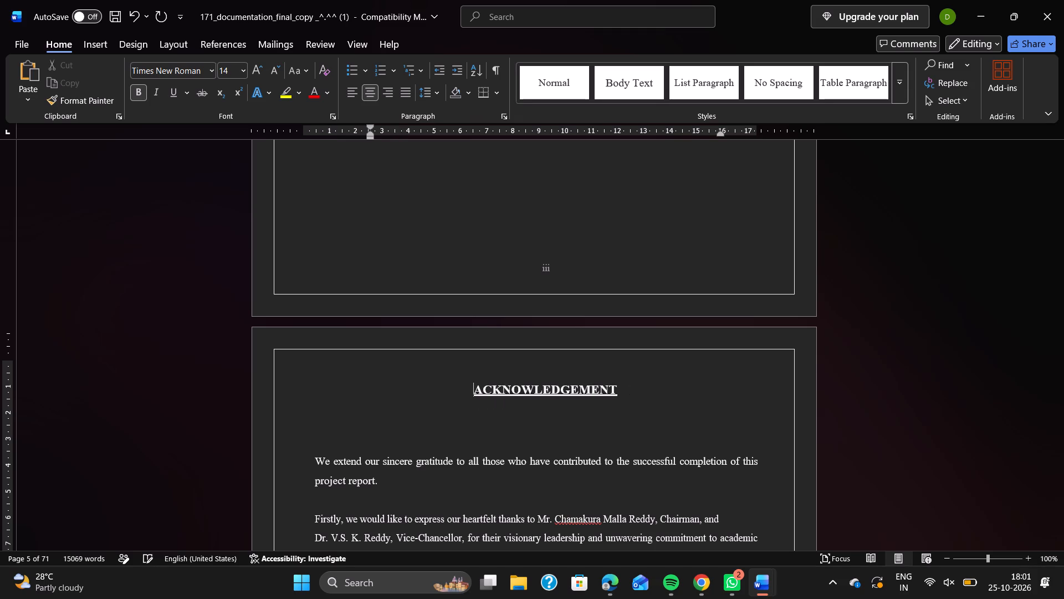
Examine the acknowledgement page with its adjusted heading and the abstract page after it.
{"action": "scroll", "coordinate": [424, 349], "scroll_direction": "down", "scroll_amount": 2}
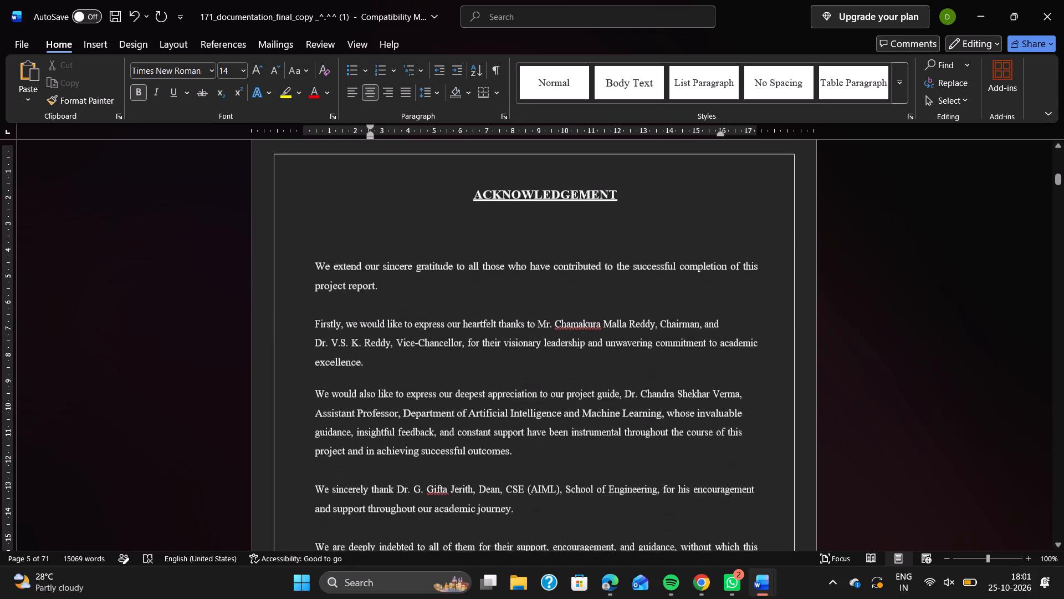
{"action": "scroll", "coordinate": [424, 349], "scroll_direction": "down", "scroll_amount": 2}
{"action": "scroll", "coordinate": [424, 349], "scroll_direction": "up", "scroll_amount": 2}
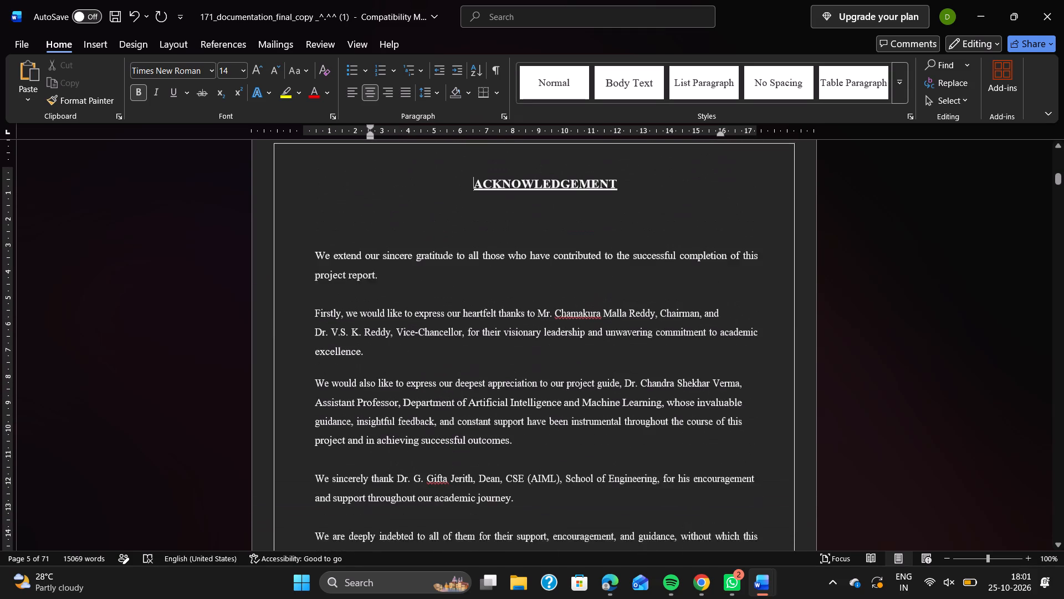
{"action": "scroll", "coordinate": [424, 349], "scroll_direction": "up", "scroll_amount": 1}
{"action": "scroll", "coordinate": [424, 349], "scroll_direction": "down", "scroll_amount": 2}
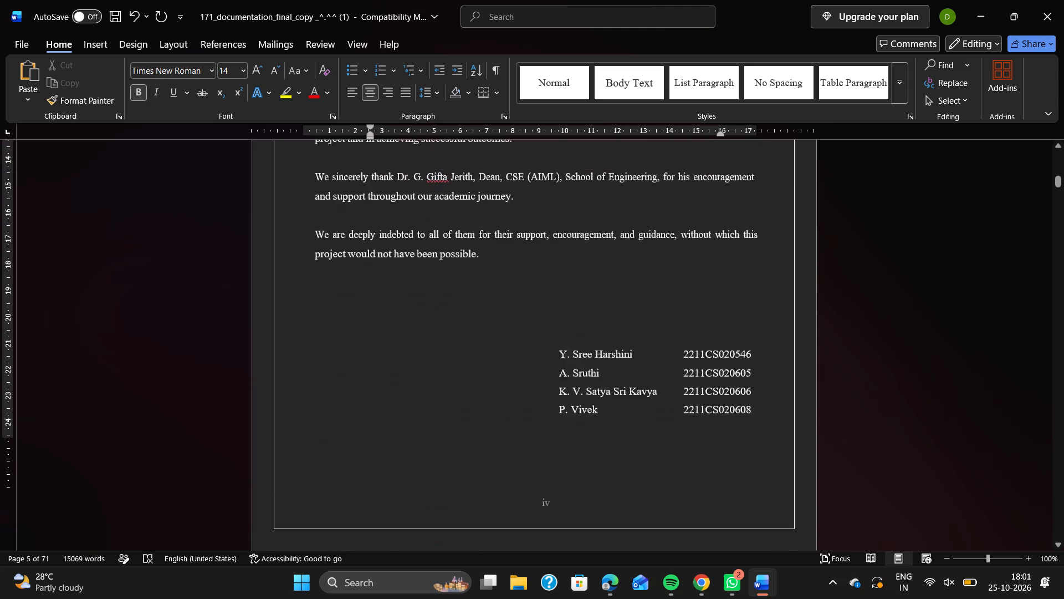
{"action": "scroll", "coordinate": [424, 349], "scroll_direction": "down", "scroll_amount": 2}
{"action": "scroll", "coordinate": [424, 349], "scroll_direction": "up", "scroll_amount": 2}
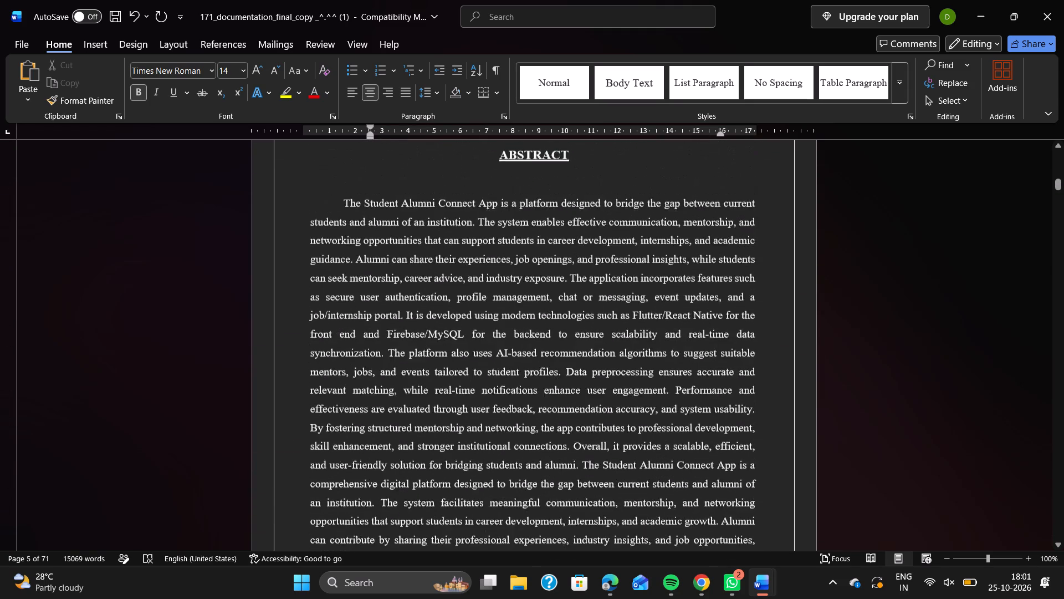
{"action": "scroll", "coordinate": [424, 349], "scroll_direction": "up", "scroll_amount": 3}
{"action": "scroll", "coordinate": [424, 349], "scroll_direction": "down", "scroll_amount": 2}
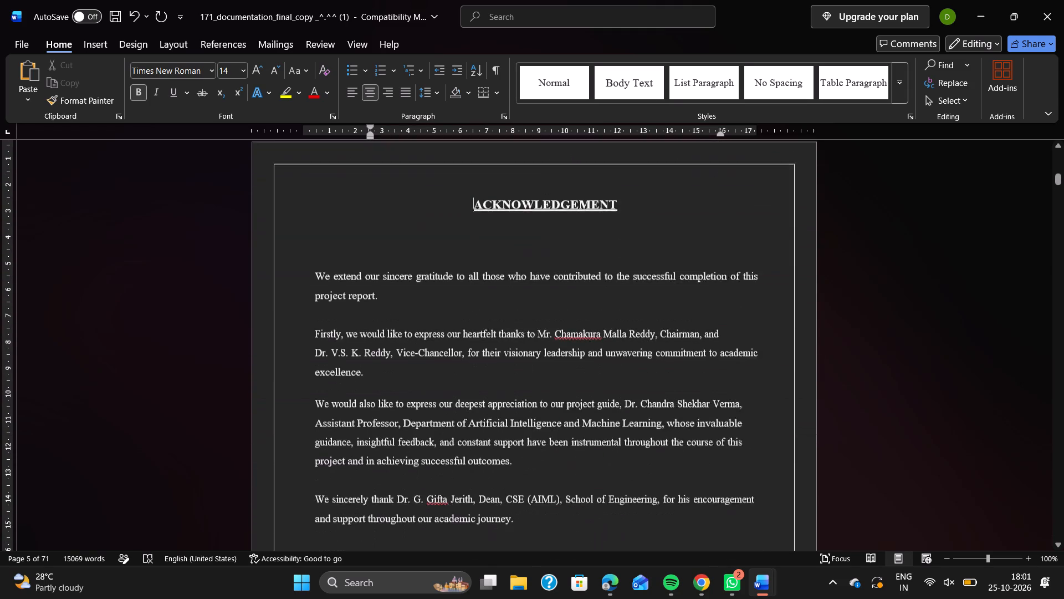
{"action": "scroll", "coordinate": [424, 349], "scroll_direction": "down", "scroll_amount": 1}
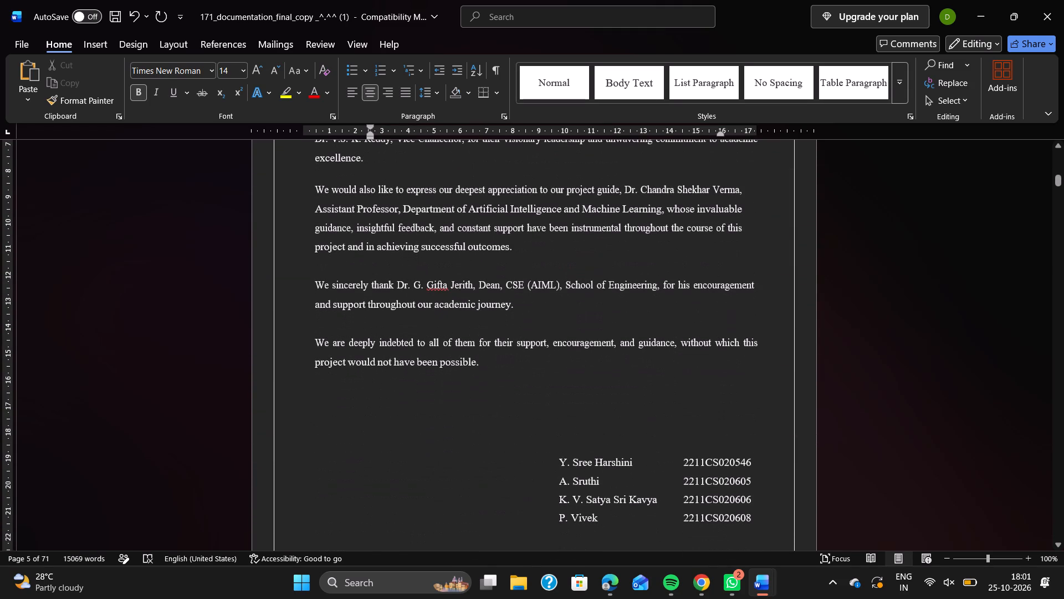
Recheck the certificate page and the two title pages for remaining layout issues.
{"action": "scroll", "coordinate": [424, 349], "scroll_direction": "up", "scroll_amount": 6}
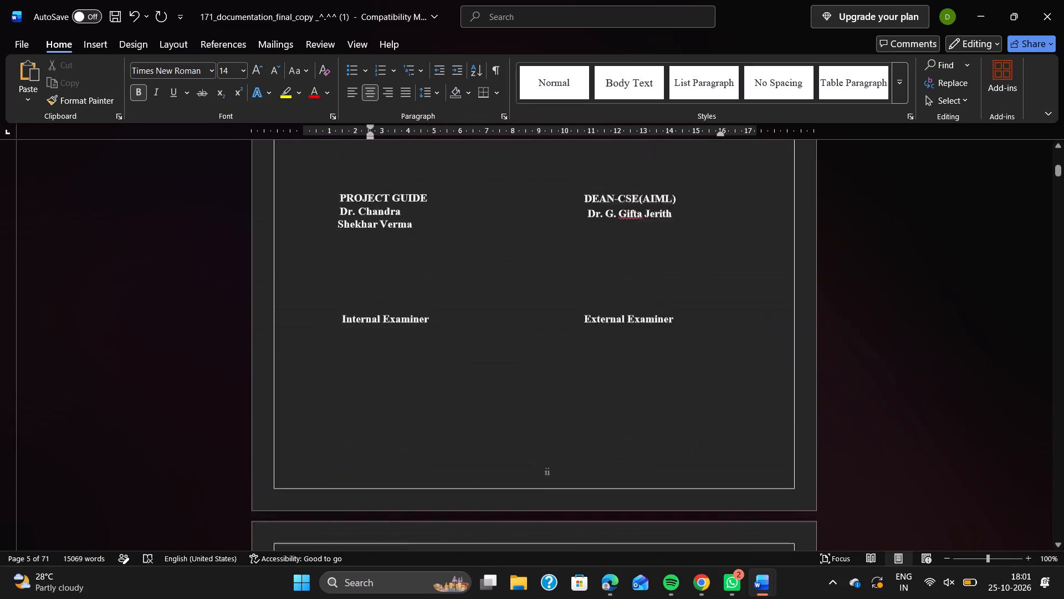
{"action": "scroll", "coordinate": [424, 349], "scroll_direction": "up", "scroll_amount": 2}
{"action": "scroll", "coordinate": [424, 349], "scroll_direction": "down", "scroll_amount": 3}
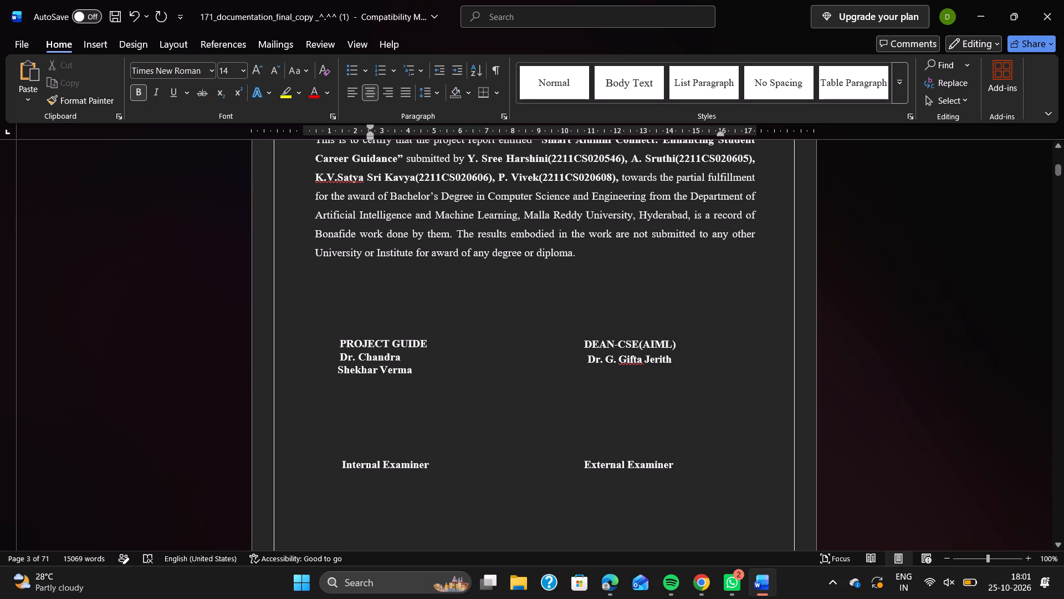
{"action": "scroll", "coordinate": [473, 364], "scroll_direction": "up", "scroll_amount": 7}
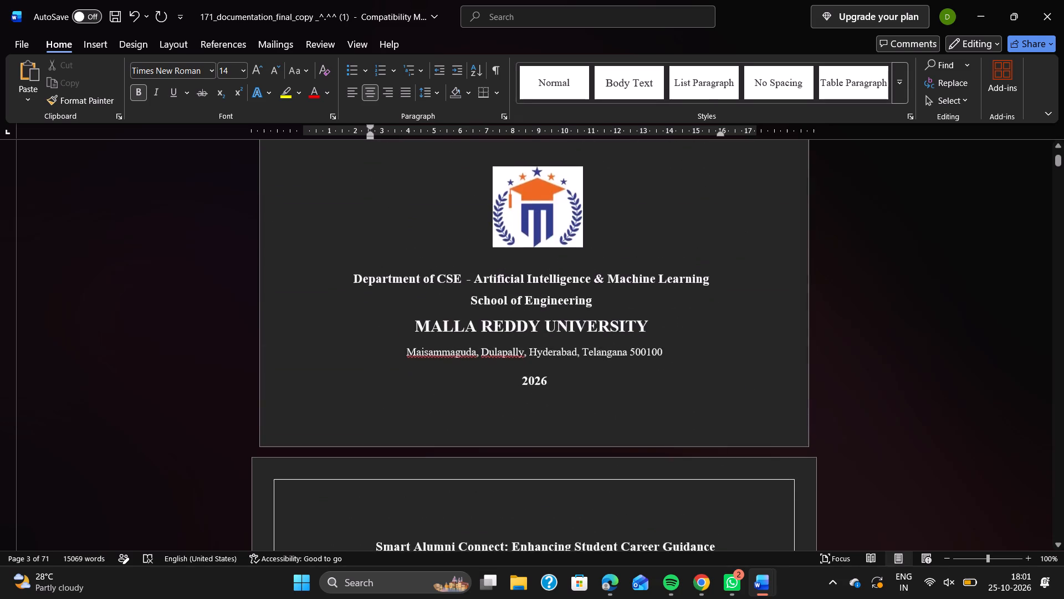
{"action": "scroll", "coordinate": [473, 364], "scroll_direction": "down", "scroll_amount": 3}
{"action": "scroll", "coordinate": [473, 364], "scroll_direction": "up", "scroll_amount": 1}
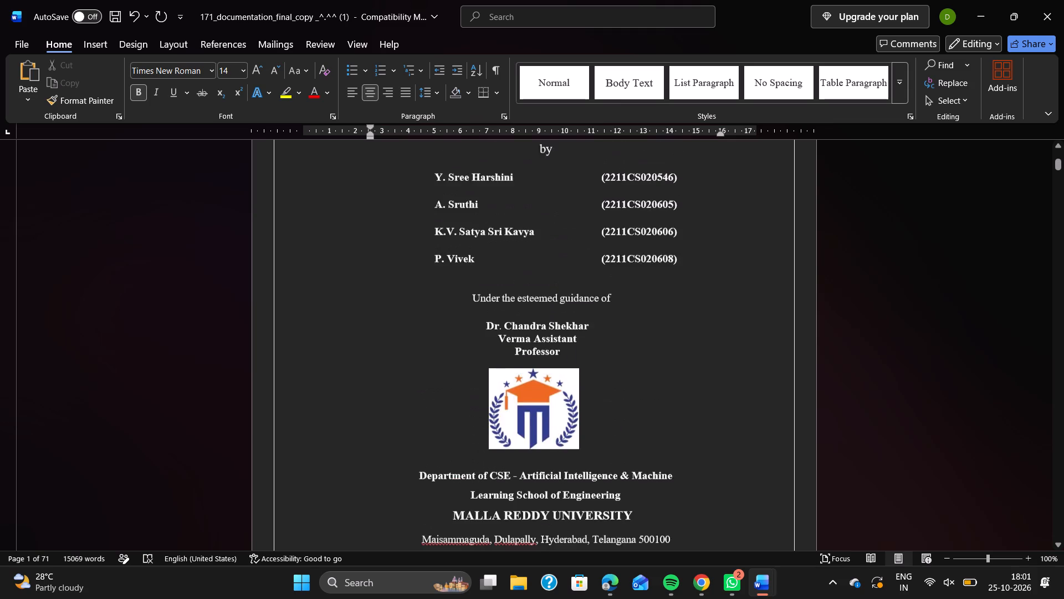
{"action": "scroll", "coordinate": [473, 364], "scroll_direction": "up", "scroll_amount": 1}
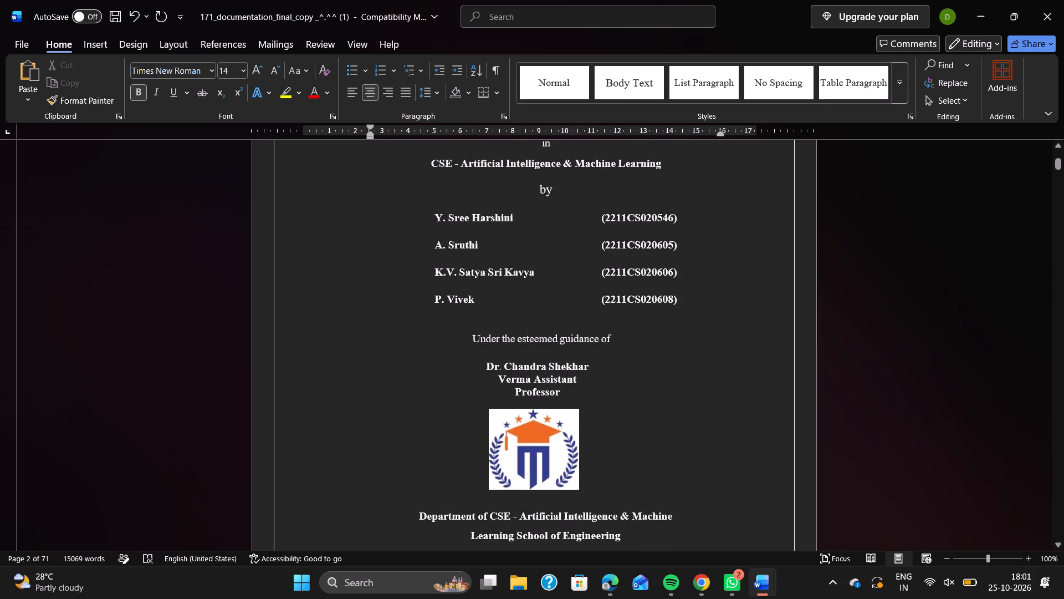
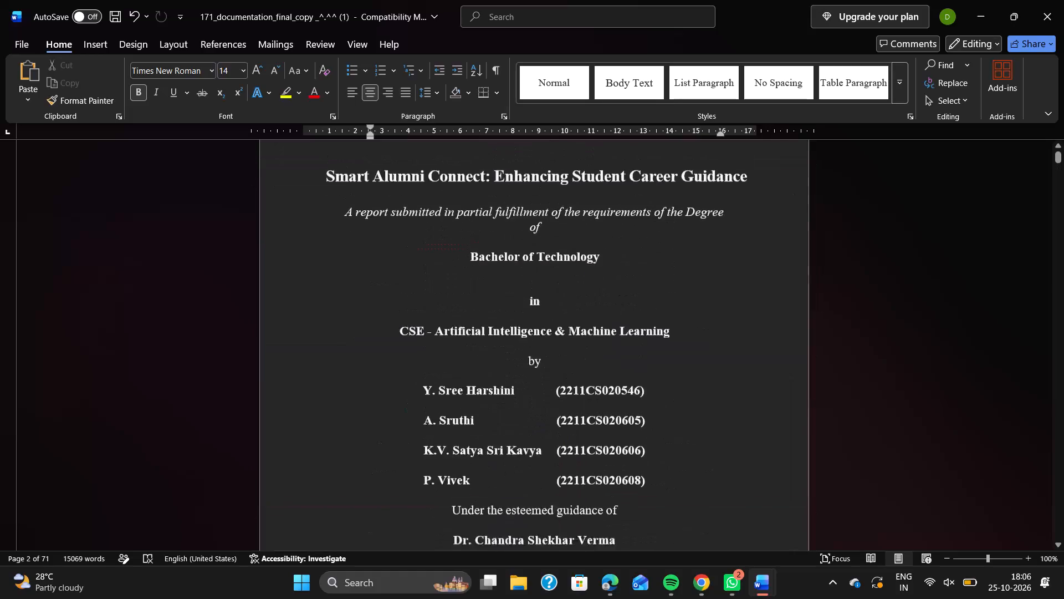
Review the front pages from the title pages through the certificate to the acknowledgement, comparing their layout and spacing.
{"action": "scroll", "coordinate": [539, 364], "scroll_direction": "down", "scroll_amount": 2}
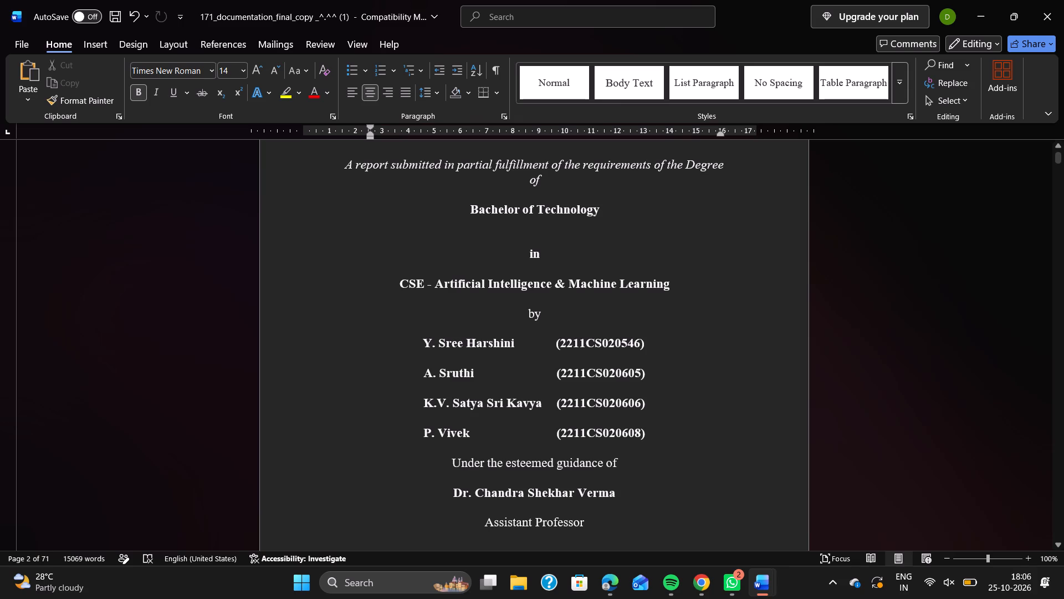
{"action": "scroll", "coordinate": [606, 462], "scroll_direction": "down", "scroll_amount": 4}
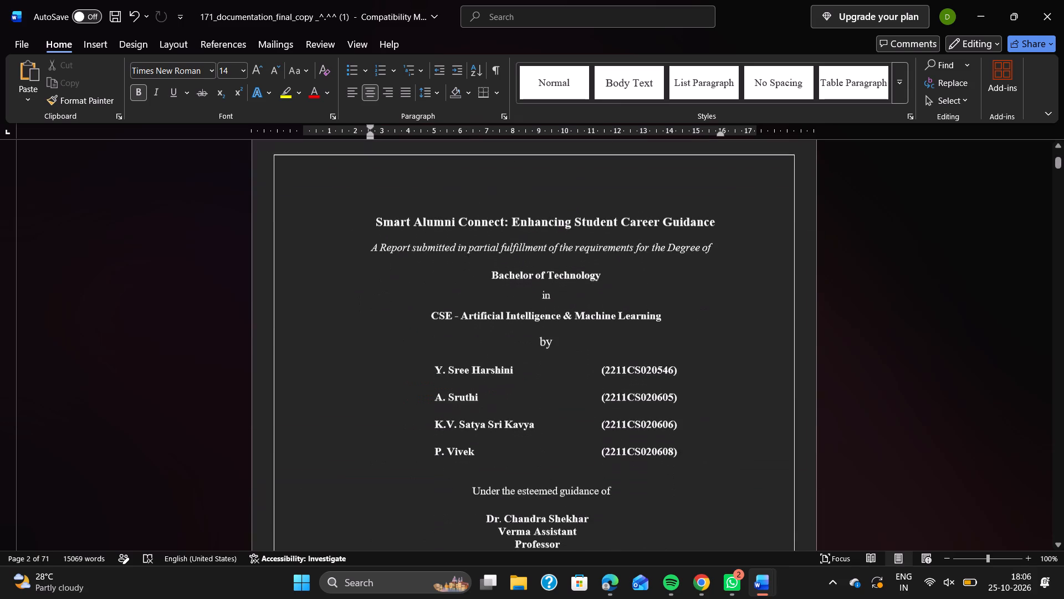
{"action": "scroll", "coordinate": [606, 462], "scroll_direction": "down", "scroll_amount": 8}
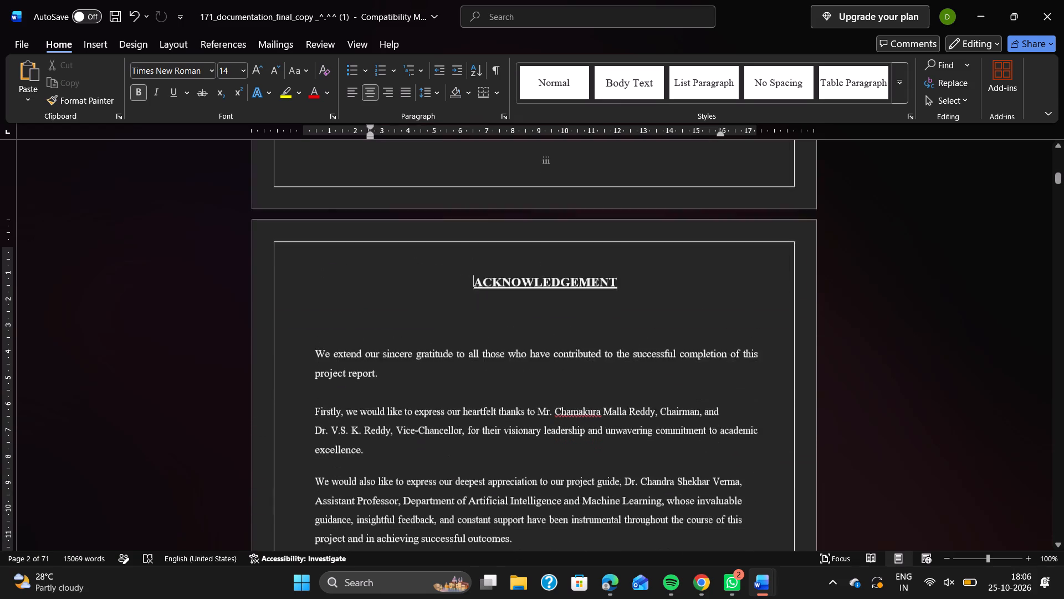
{"action": "scroll", "coordinate": [606, 462], "scroll_direction": "up", "scroll_amount": 7}
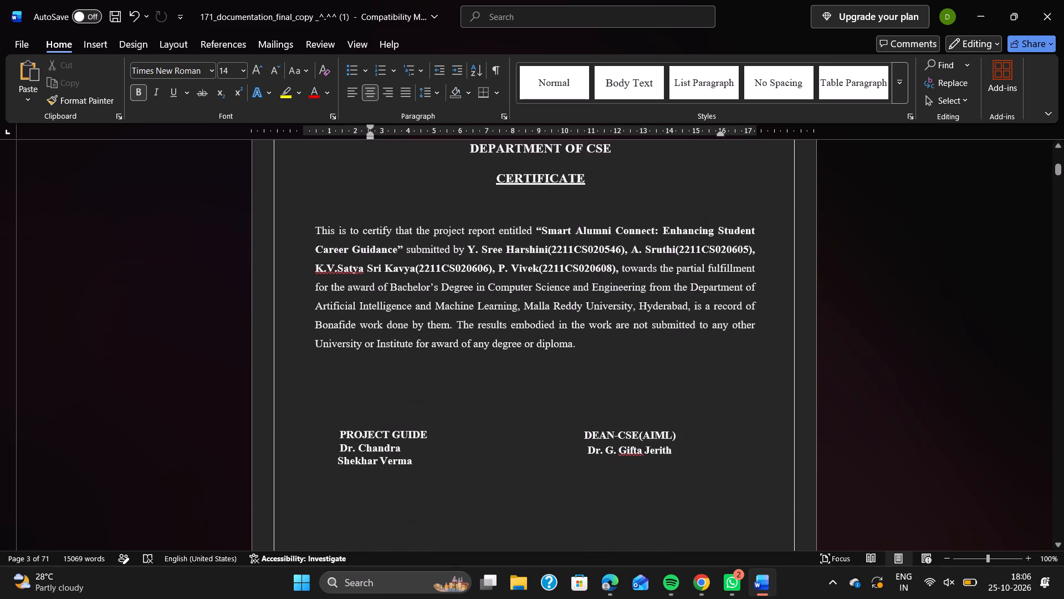
{"action": "scroll", "coordinate": [606, 462], "scroll_direction": "up", "scroll_amount": 1}
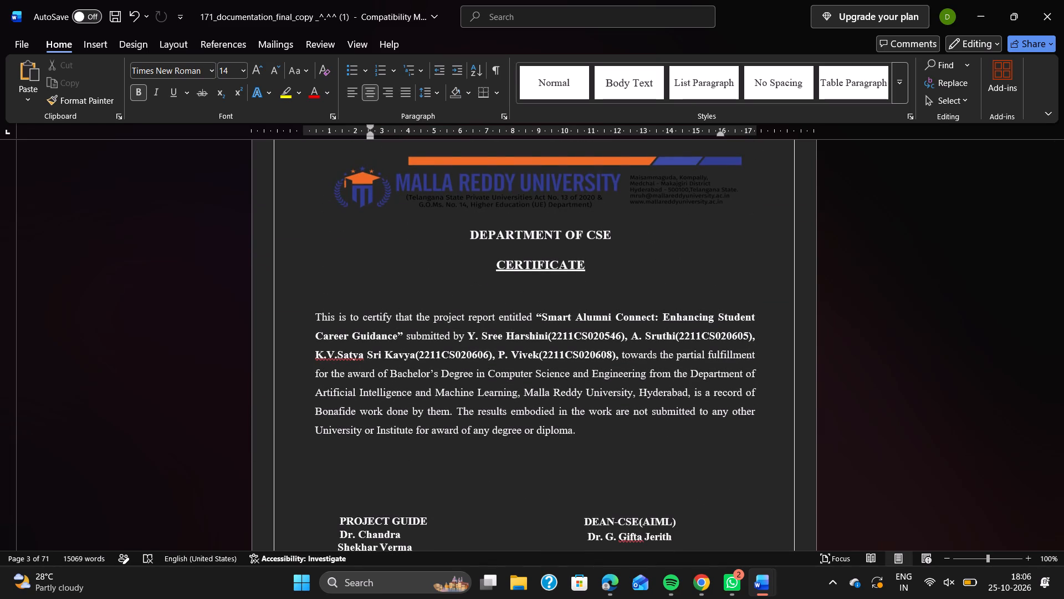
{"action": "scroll", "coordinate": [606, 462], "scroll_direction": "up", "scroll_amount": 6}
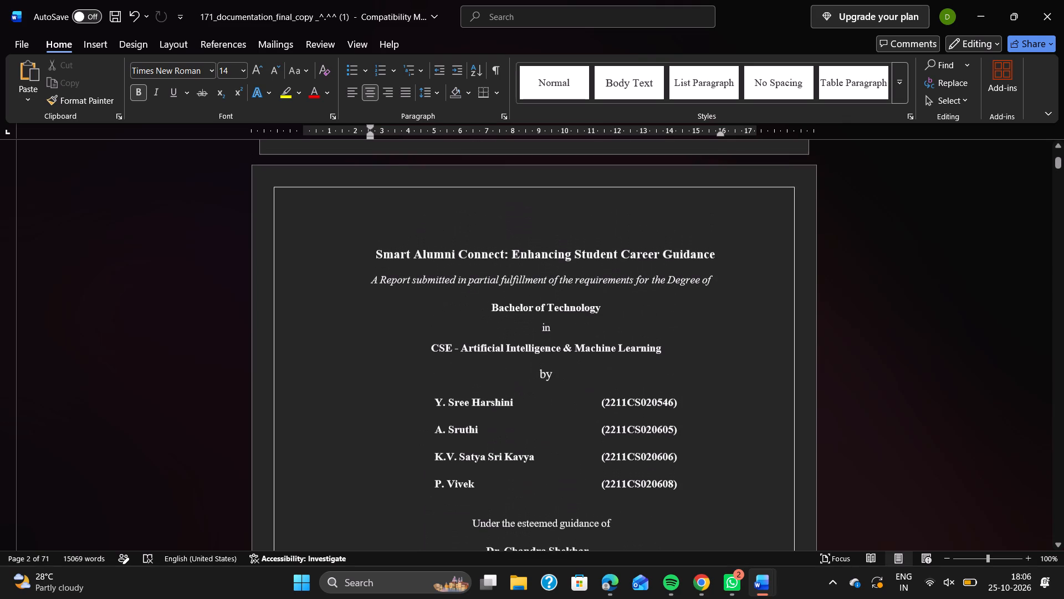
Replace the branch line between "in" and "by" on the page 2 title page with "Department of Computer Science & Enigineering".
{"action": "left_click", "coordinate": [666, 345]}
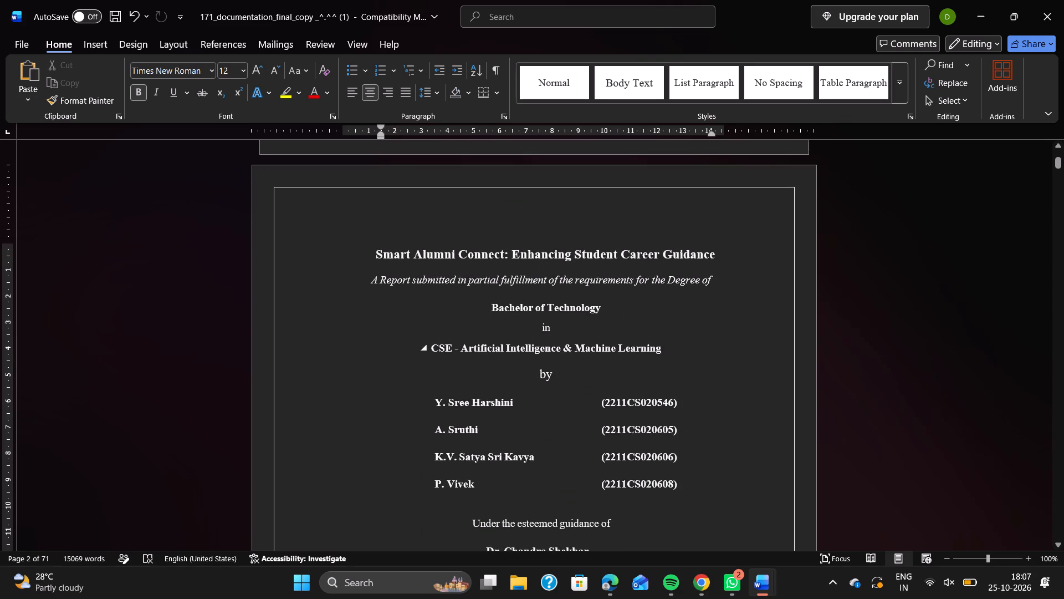
{"action": "key", "text": "BackSpace"}
{"action": "key", "text": "BackSpace"}
{"action": "key", "text": "BackSpace"}
{"action": "key", "text": "BackSpace"}
{"action": "key", "text": "BackSpace"}
{"action": "key", "text": "BackSpace"}
{"action": "key", "text": "BackSpace"}
{"action": "key", "text": "BackSpace"}
{"action": "key", "text": "BackSpace"}
{"action": "key", "text": "BackSpace"}
{"action": "key", "text": "BackSpace"}
{"action": "key", "text": "BackSpace"}
{"action": "key", "text": "BackSpace"}
{"action": "key", "text": "BackSpace"}
{"action": "key", "text": "BackSpace"}
{"action": "key", "text": "BackSpace"}
{"action": "key", "text": "BackSpace"}
{"action": "key", "text": "BackSpace"}
{"action": "key", "text": "BackSpace"}
{"action": "key", "text": "BackSpace"}
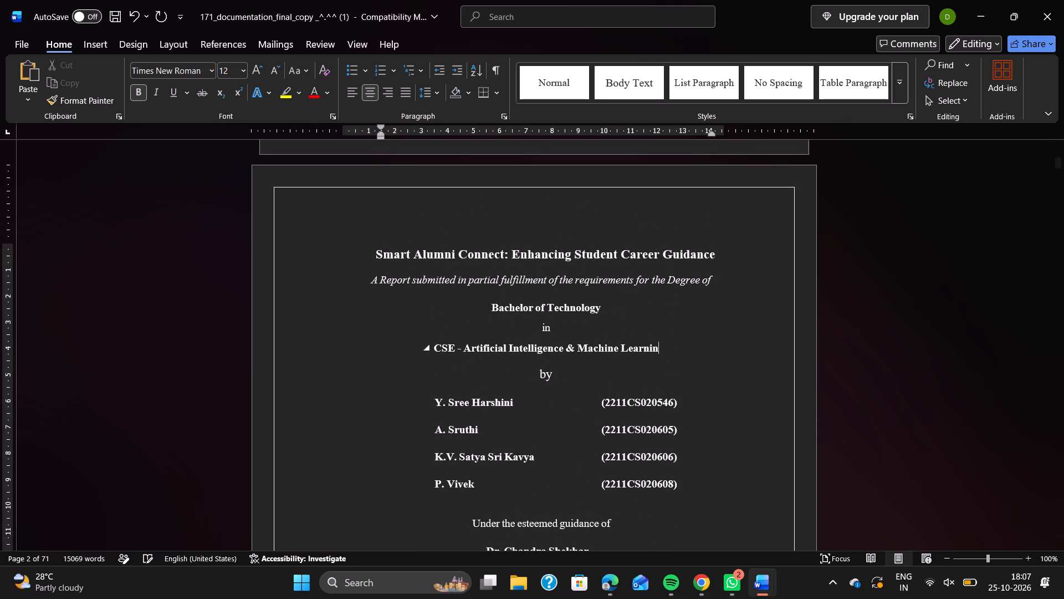
{"action": "key", "text": "BackSpace"}
{"action": "key", "text": "BackSpace"}
{"action": "key", "text": "BackSpace"}
{"action": "key", "text": "BackSpace"}
{"action": "key", "text": "BackSpace"}
{"action": "key", "text": "BackSpace"}
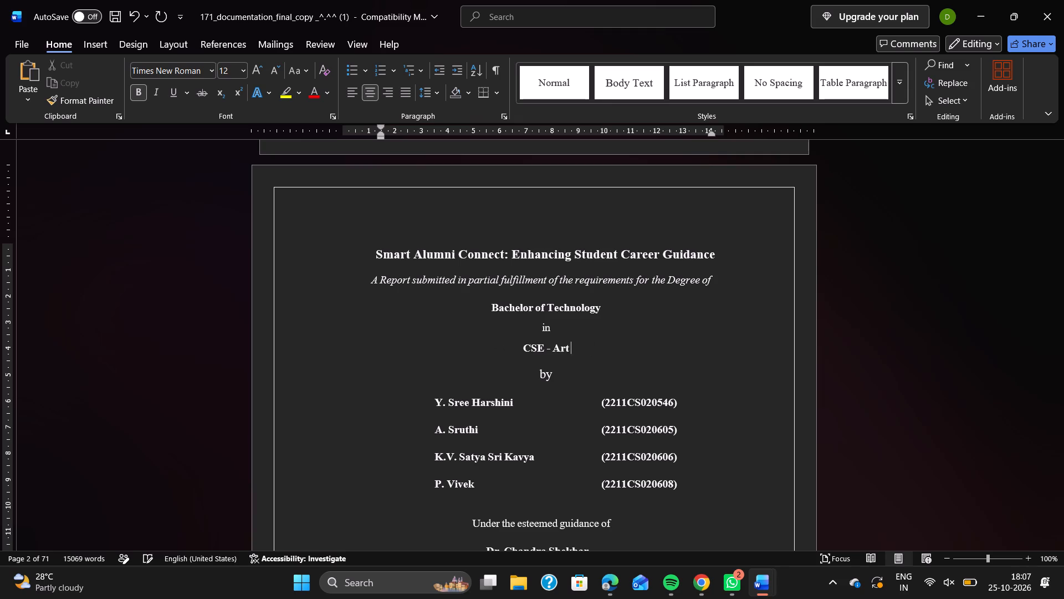
{"action": "key", "text": "BackSpace"}
{"action": "key", "text": "BackSpace"}
{"action": "key", "text": "BackSpace"}
{"action": "key", "text": "BackSpace"}
{"action": "key", "text": "BackSpace"}
{"action": "key", "text": "BackSpace"}
{"action": "key", "text": "BackSpace"}
{"action": "key", "text": "BackSpace"}
{"action": "key", "text": "BackSpace"}
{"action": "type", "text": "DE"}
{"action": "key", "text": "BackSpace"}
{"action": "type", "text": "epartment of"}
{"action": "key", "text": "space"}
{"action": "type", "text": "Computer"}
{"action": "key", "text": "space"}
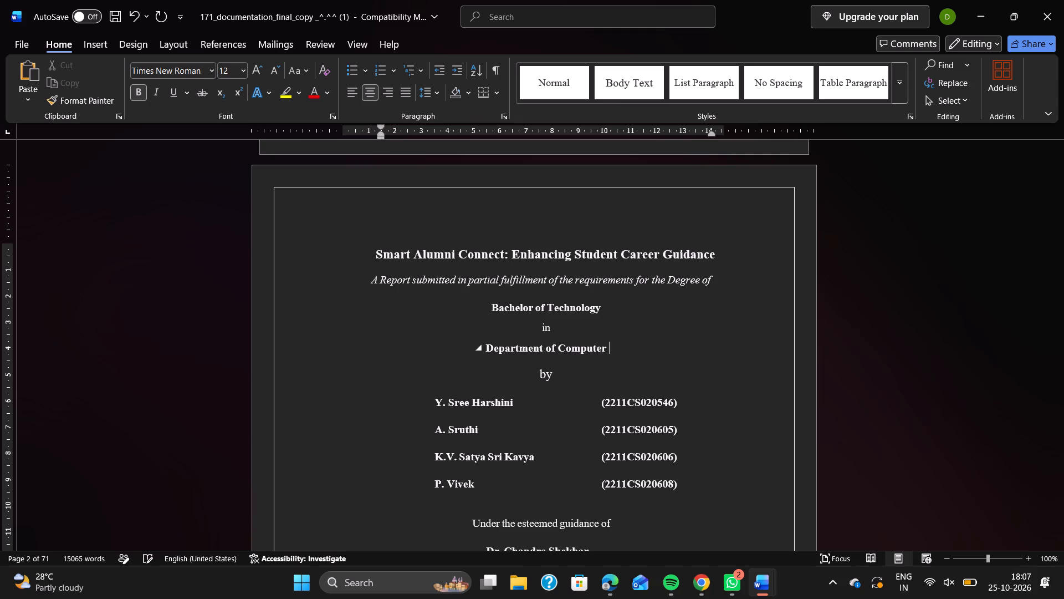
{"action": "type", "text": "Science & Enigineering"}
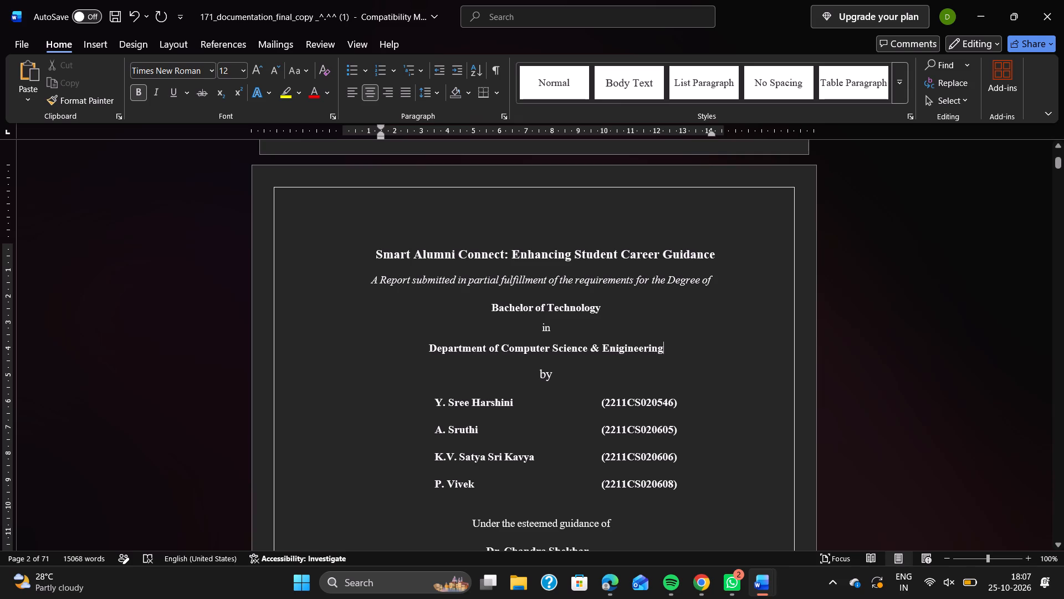
{"action": "left_click", "coordinate": [858, 422]}
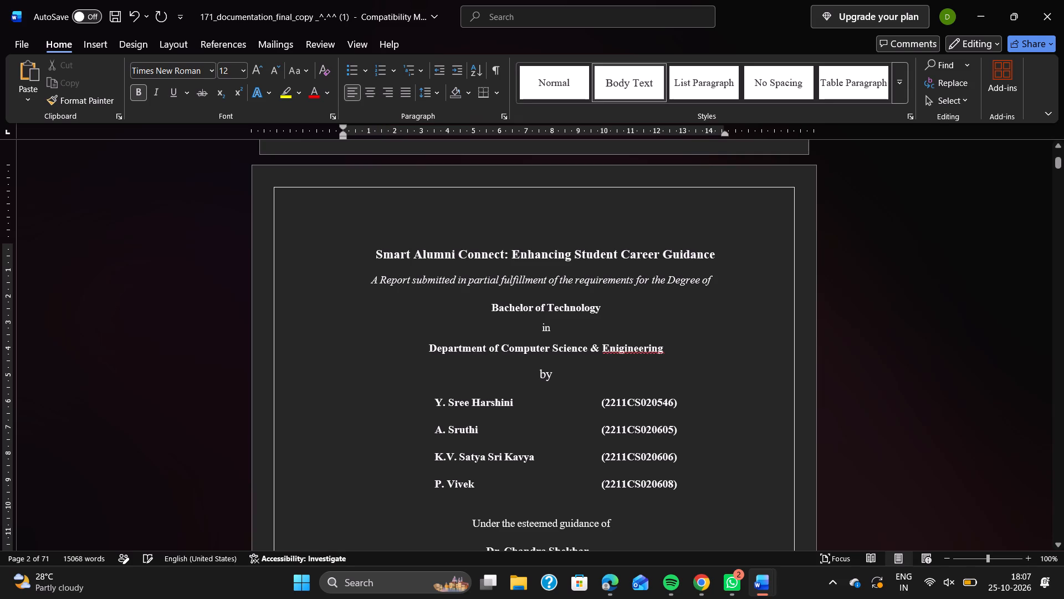